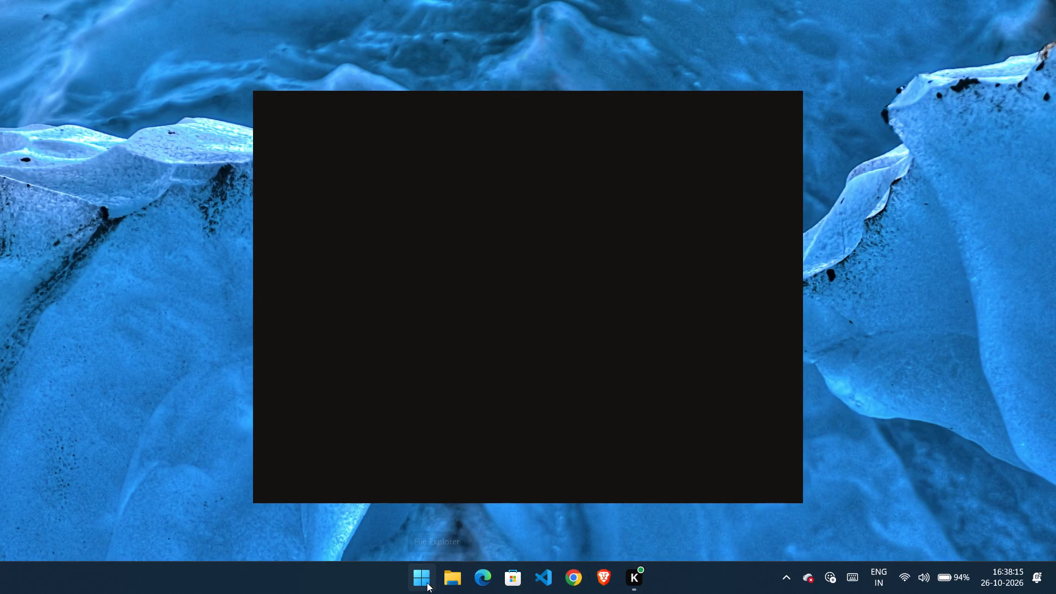
Open Smart_Solar_Street_Light_BIS_Presentation.pptx from the Downloads folder in PowerPoint and maximize its window.
left_click(459, 584)
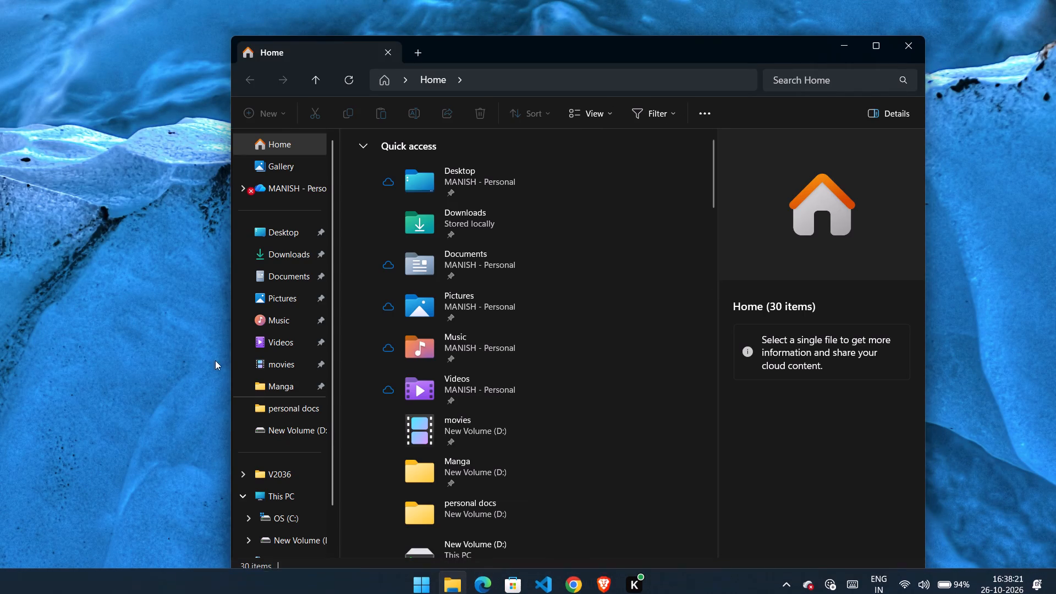
left_click(263, 241)
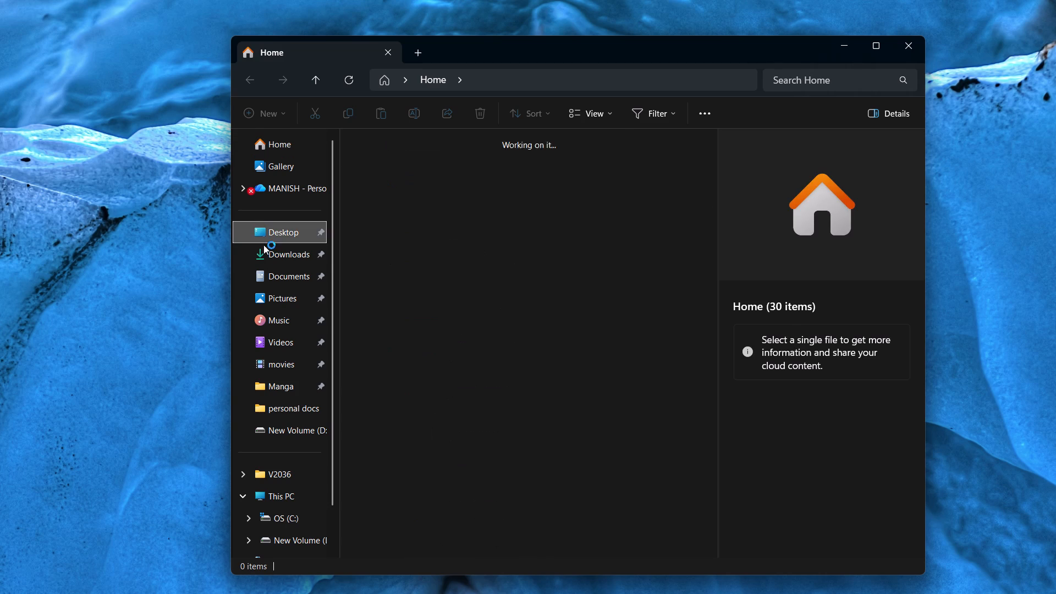
left_click(304, 250)
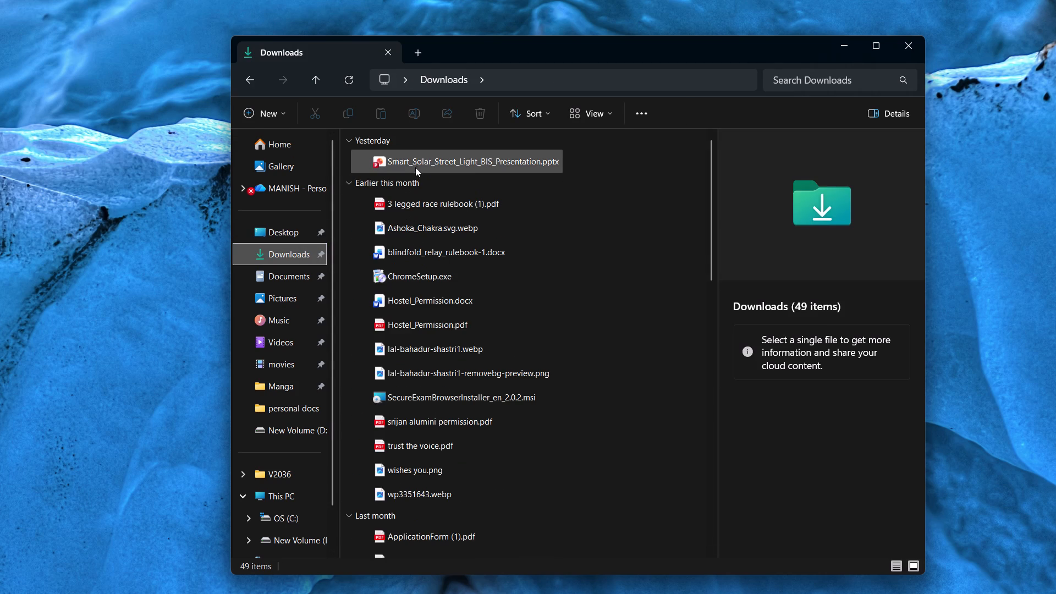
double_click(417, 164)
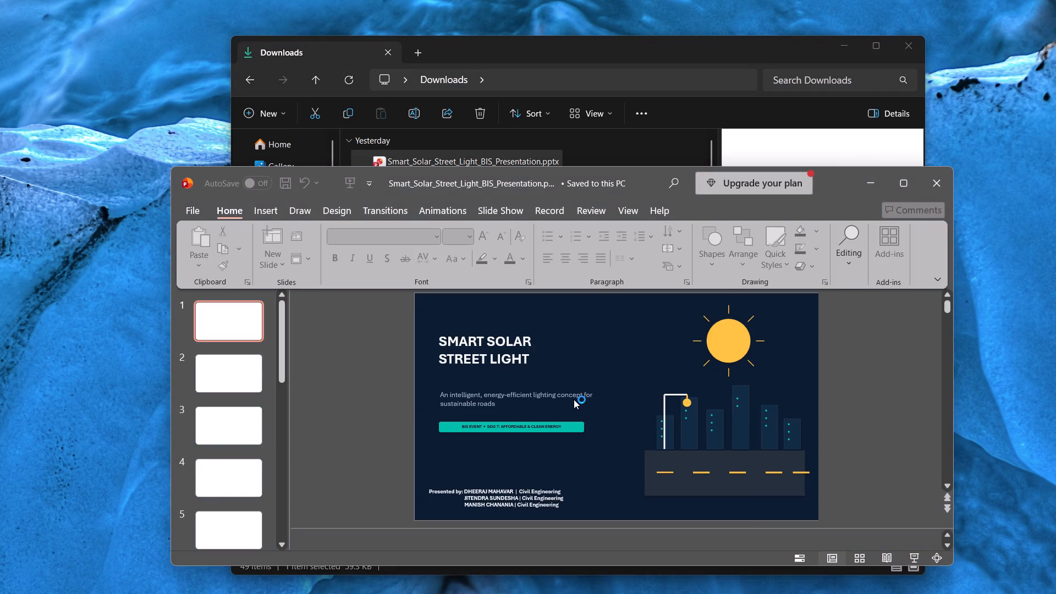
left_click(912, 196)
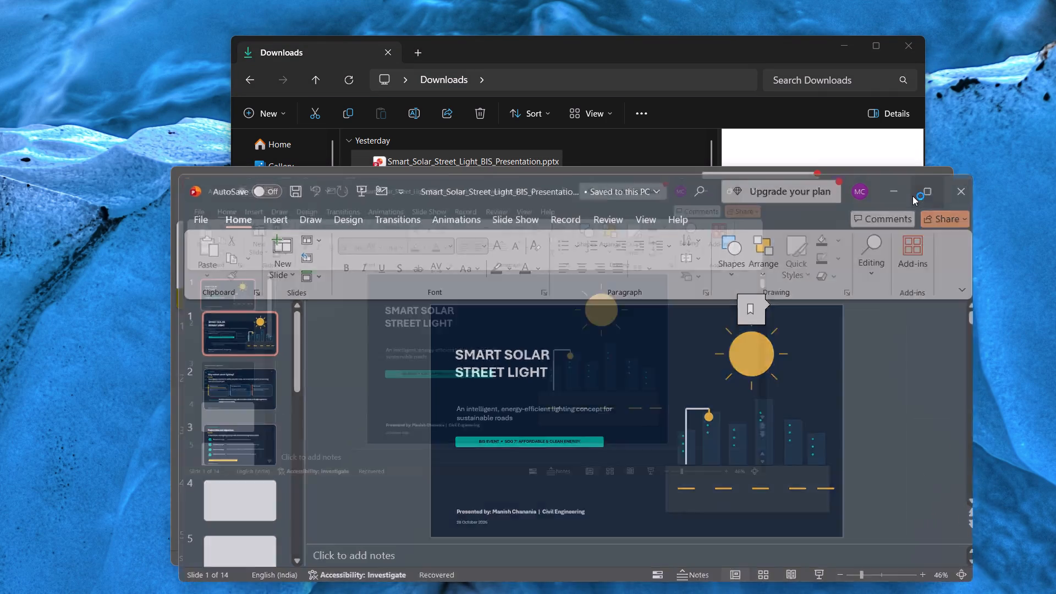
scroll(789, 146, "left", 2)
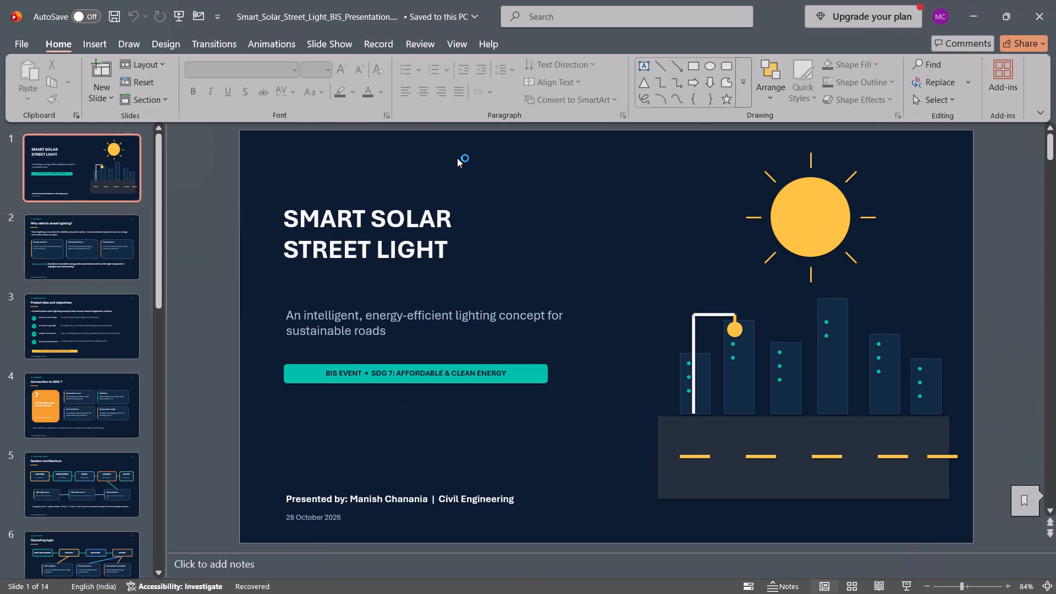
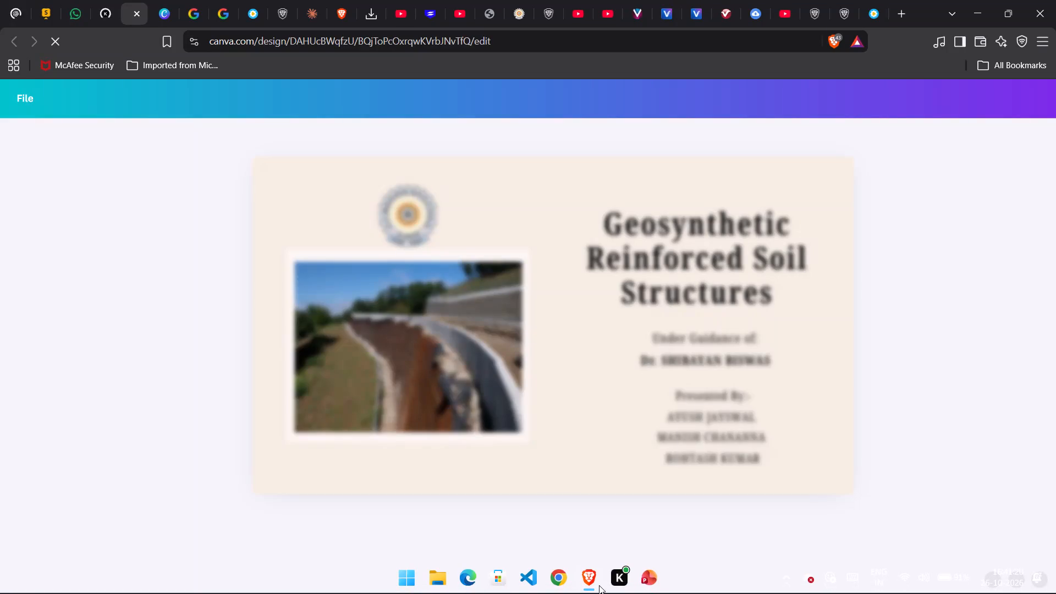
Switch to the Canva home page in the Brave browser and open the Templates library.
scroll(366, 358, "left", 1)
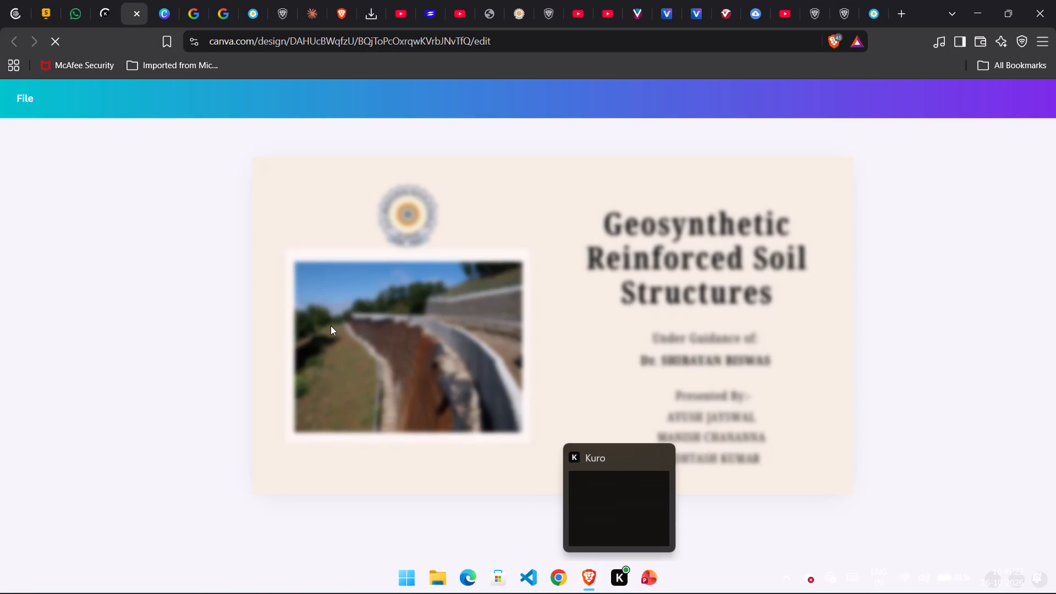
scroll(331, 326, "left", 1)
left_click(160, 6)
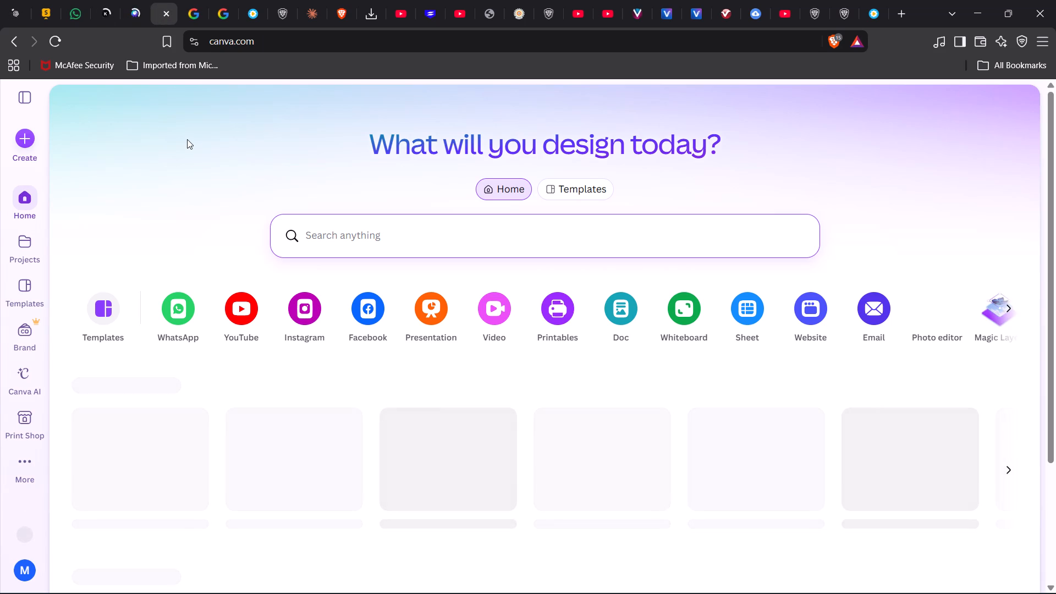
left_click(28, 150)
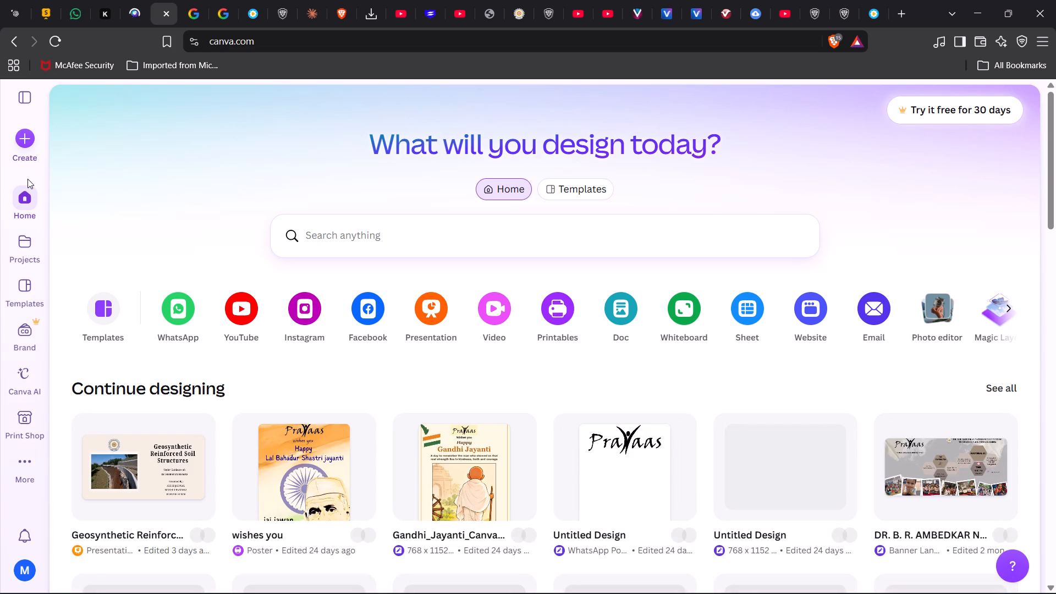
scroll(563, 428, "down", 2)
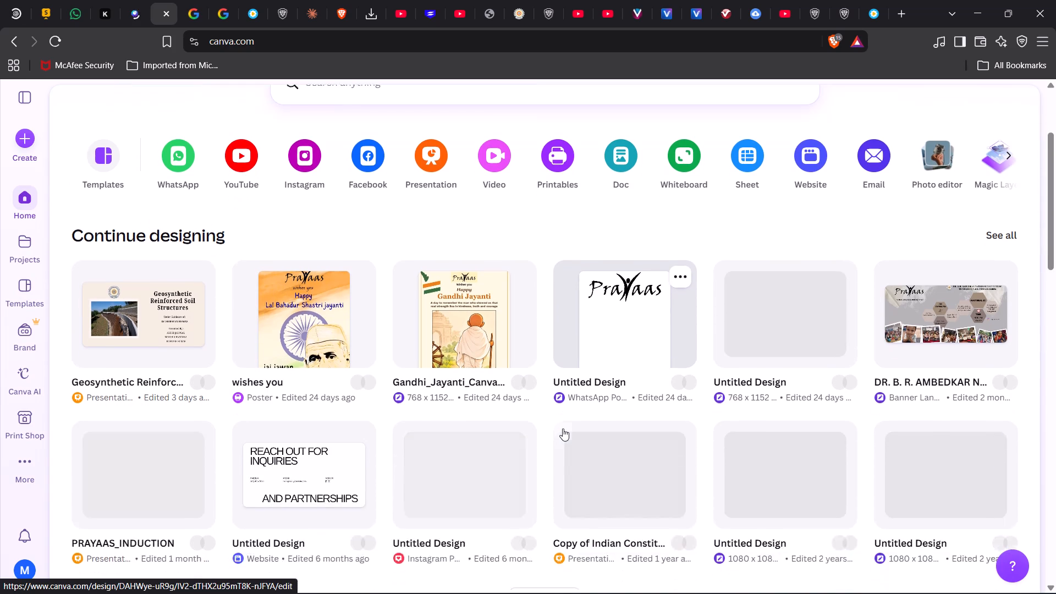
scroll(563, 428, "down", 1)
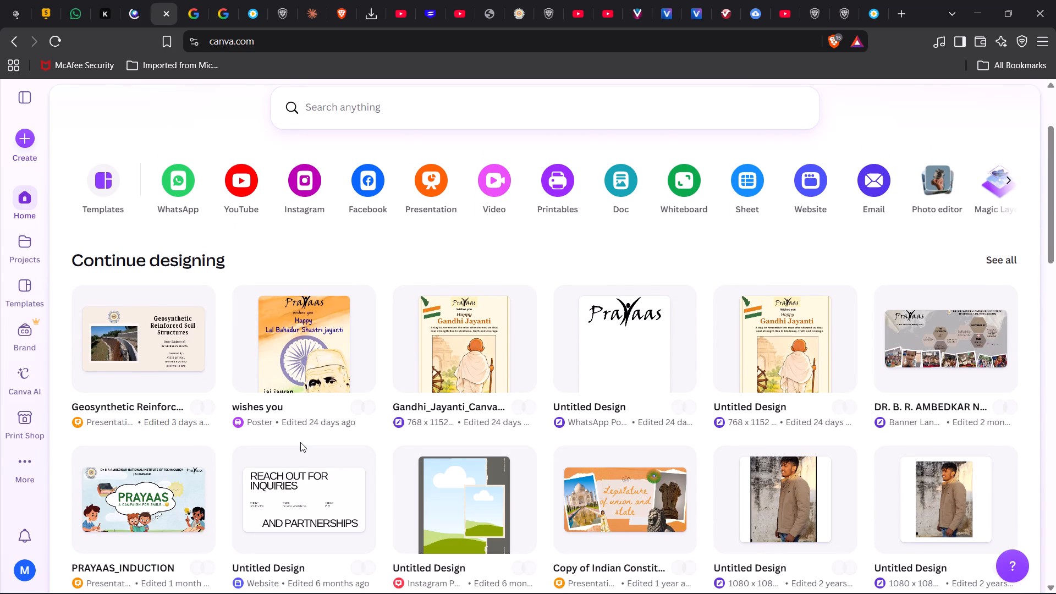
left_click(97, 176)
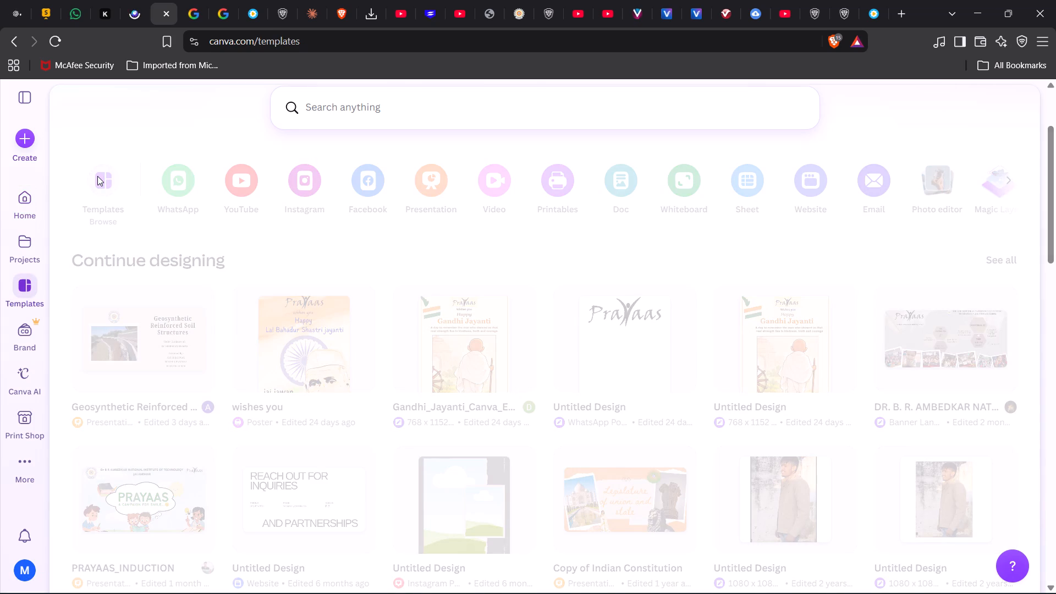
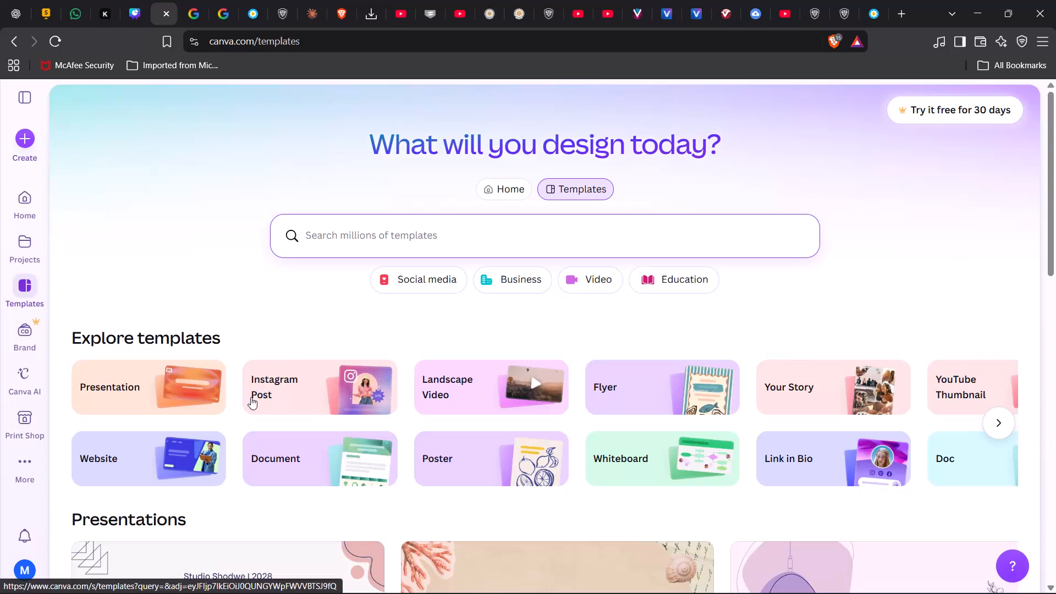
Open the Presentation template category and examine the available designs for a style that suits the street light presentation.
left_click(178, 394)
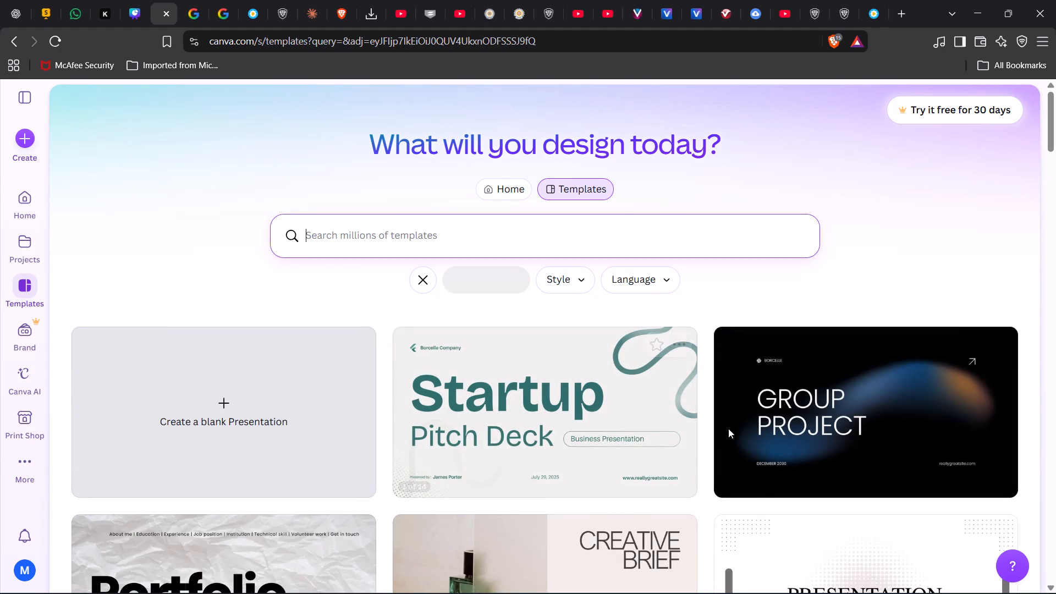
scroll(551, 477, "down", 2)
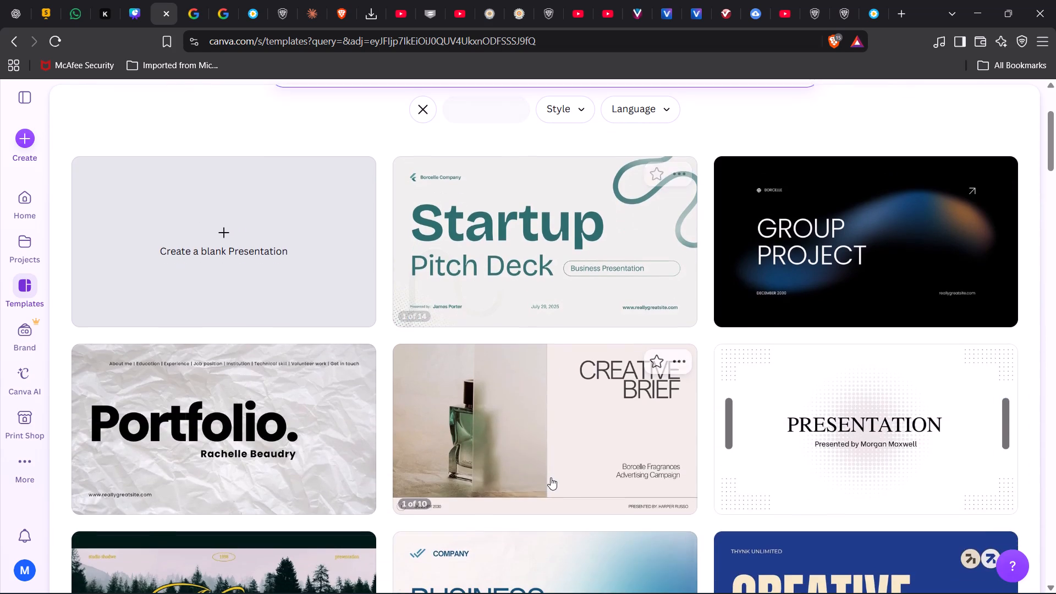
scroll(551, 477, "down", 1)
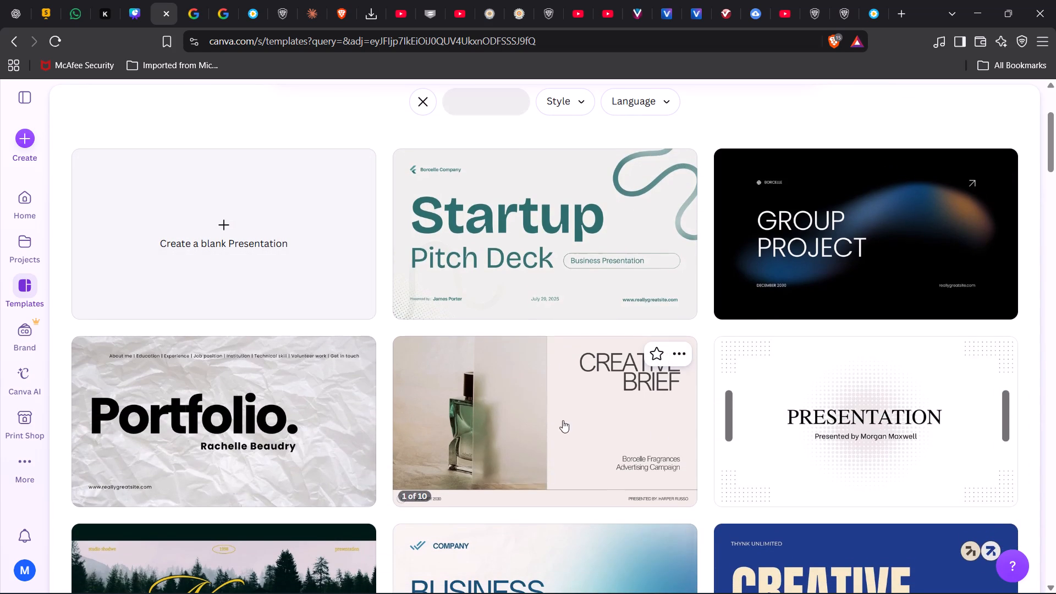
scroll(801, 437, "down", 3)
scroll(801, 437, "up", 3)
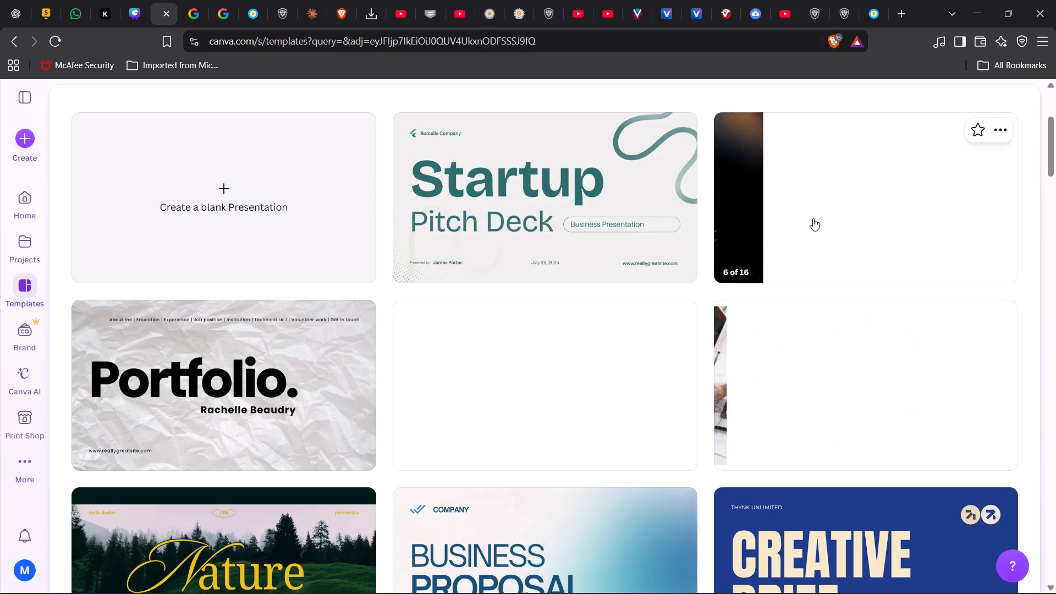
scroll(807, 222, "down", 1)
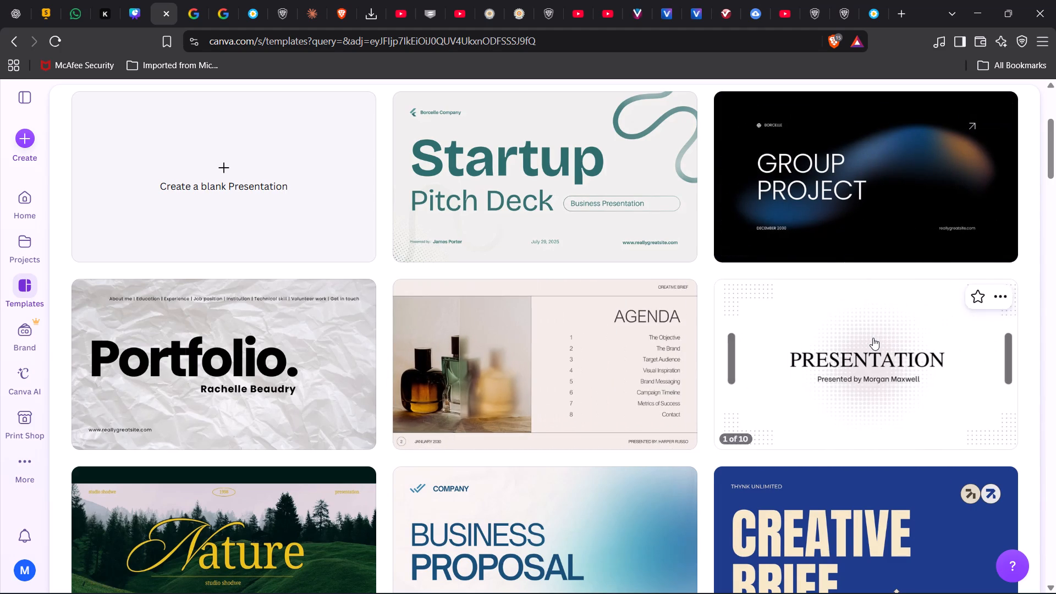
scroll(873, 338, "down", 2)
scroll(872, 434, "down", 2)
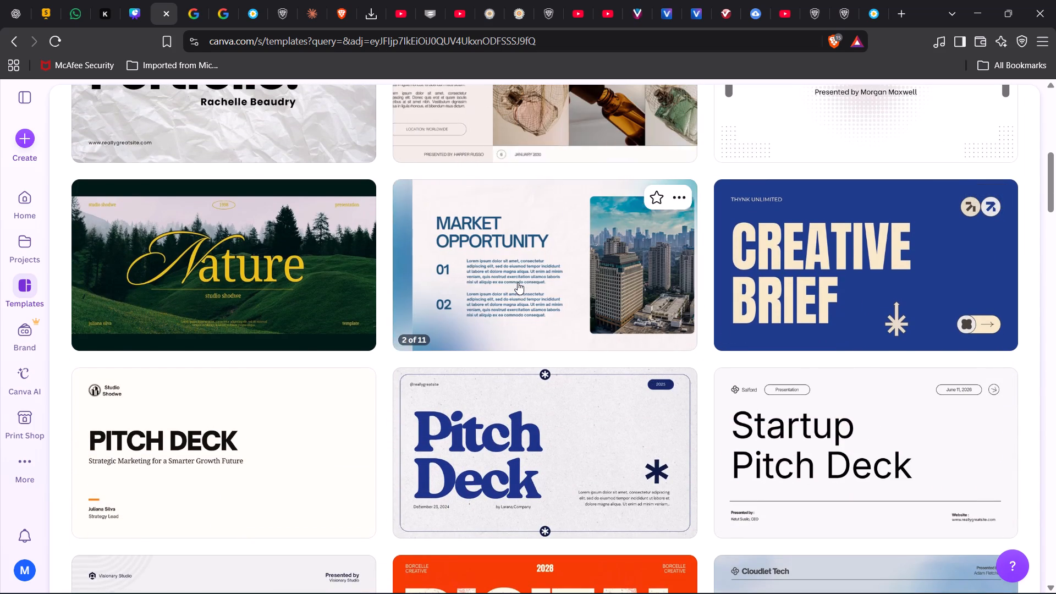
scroll(557, 403, "down", 2)
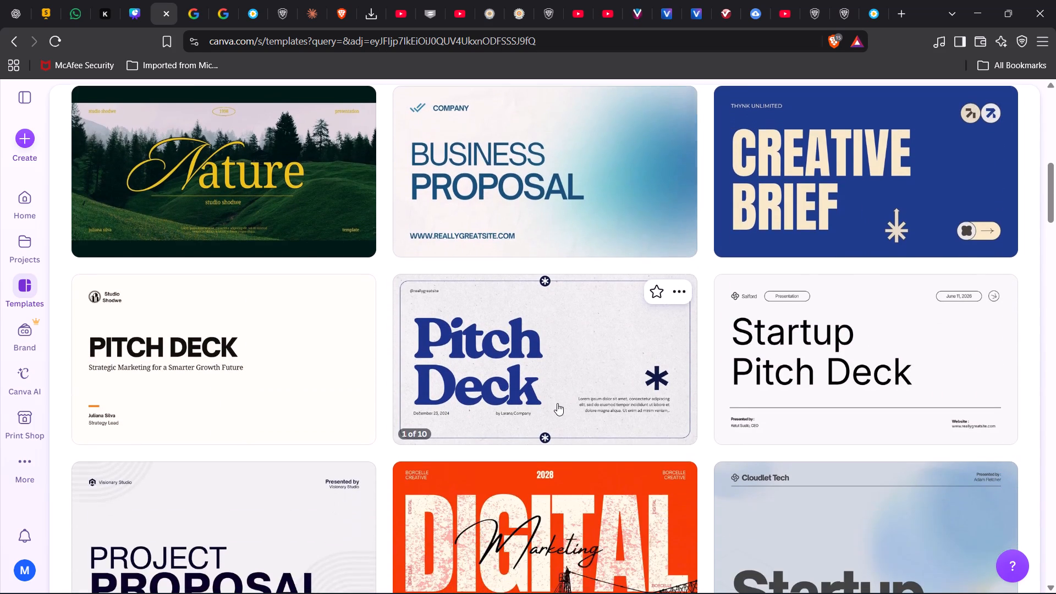
scroll(557, 403, "down", 1)
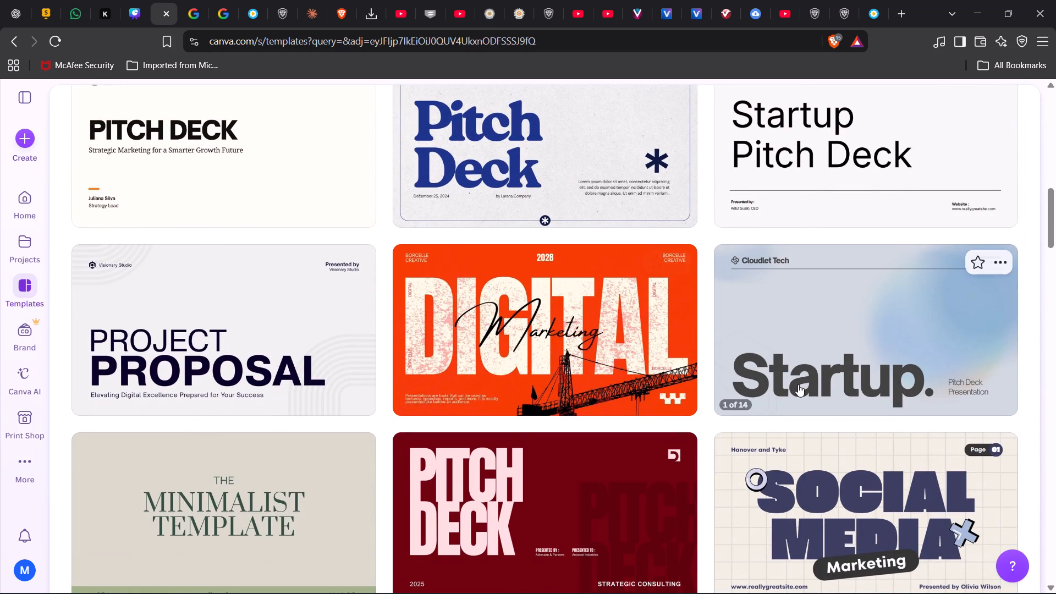
scroll(871, 480, "down", 1)
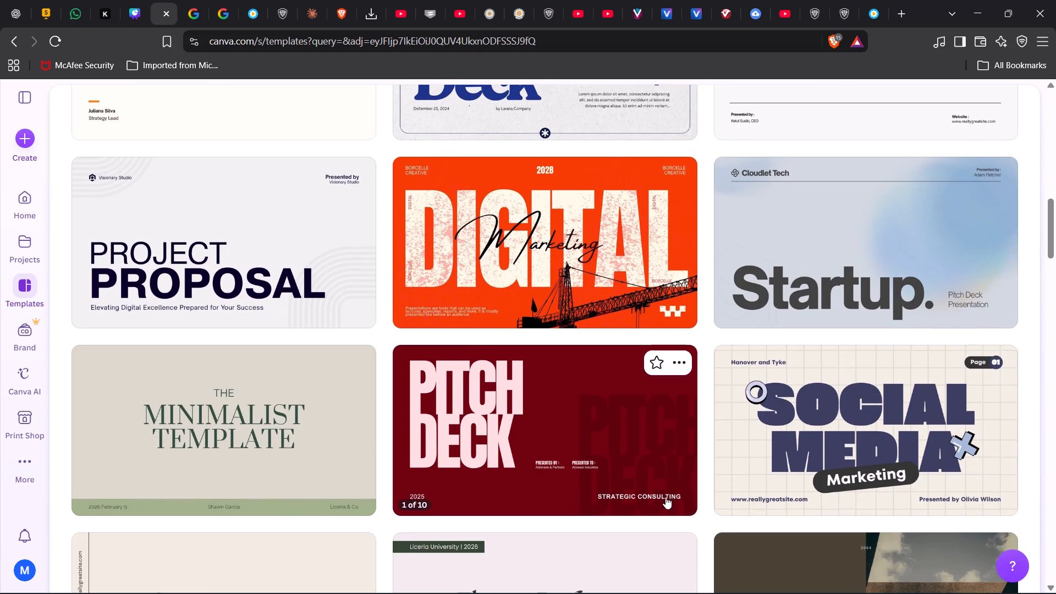
scroll(650, 461, "down", 2)
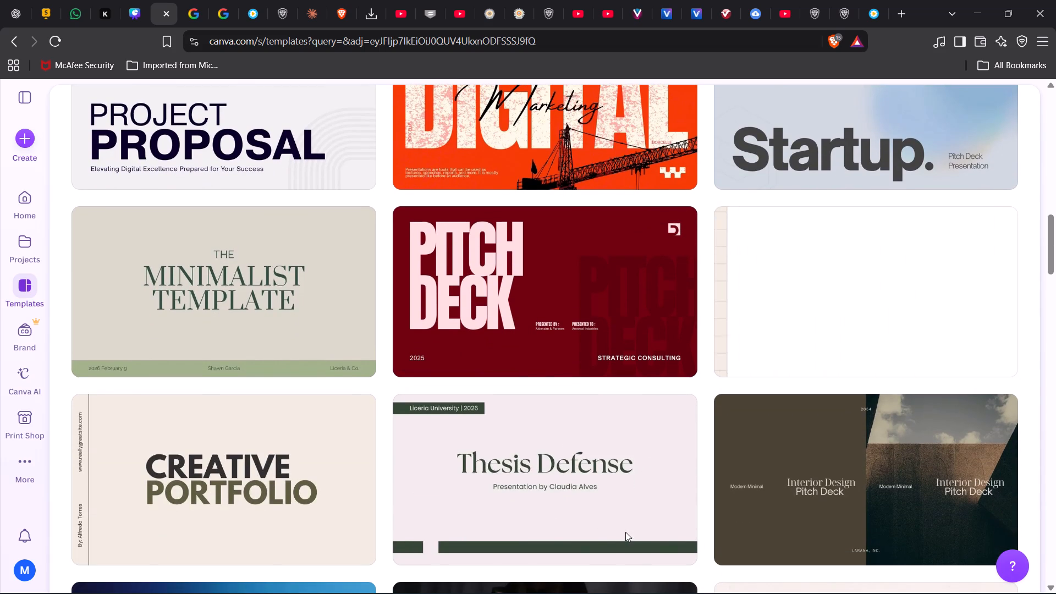
scroll(551, 405, "up", 7)
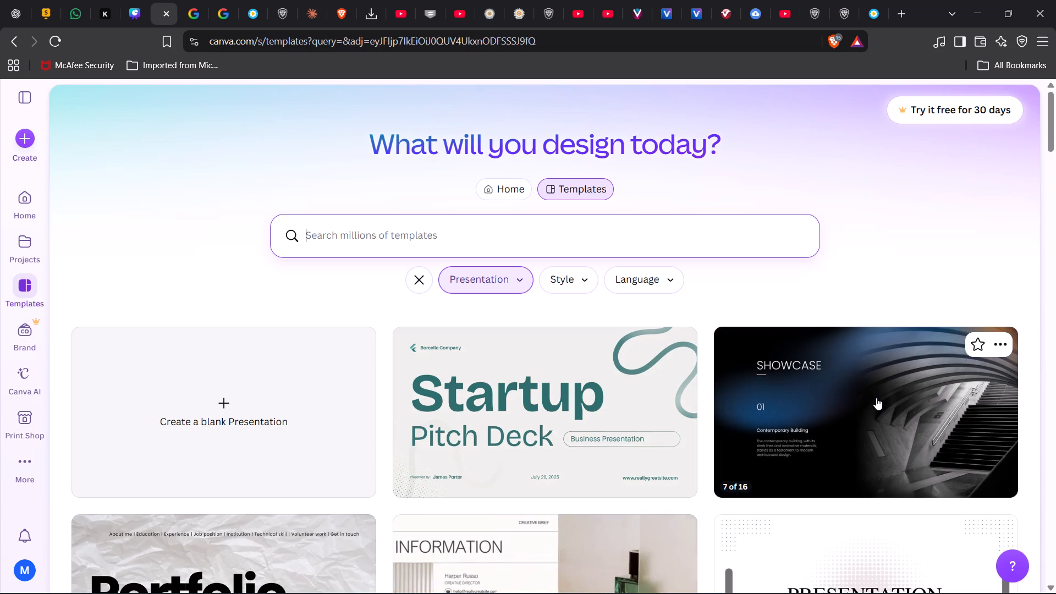
scroll(876, 398, "down", 1)
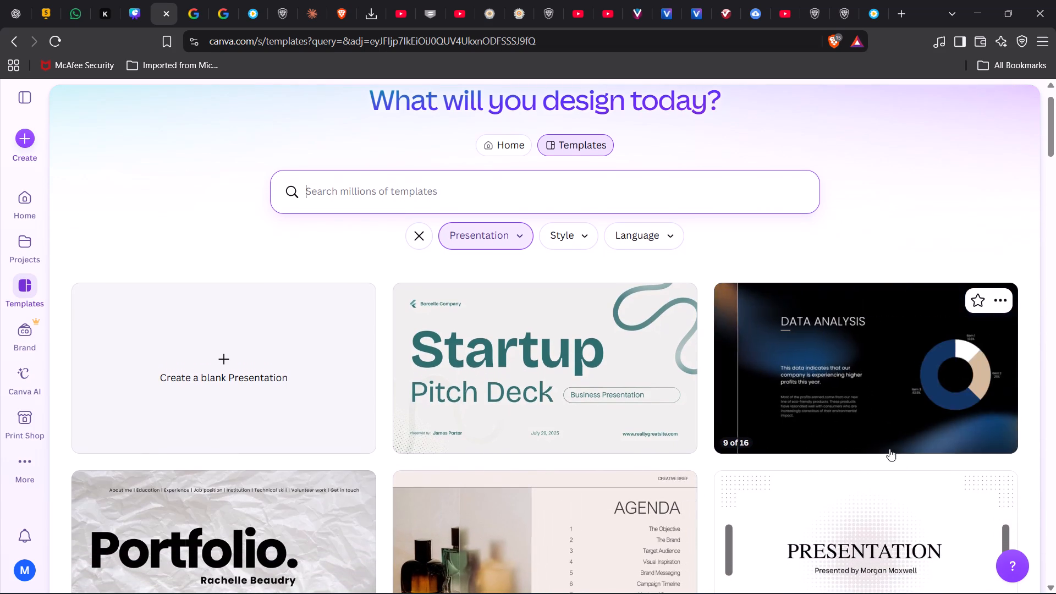
scroll(897, 463, "down", 1)
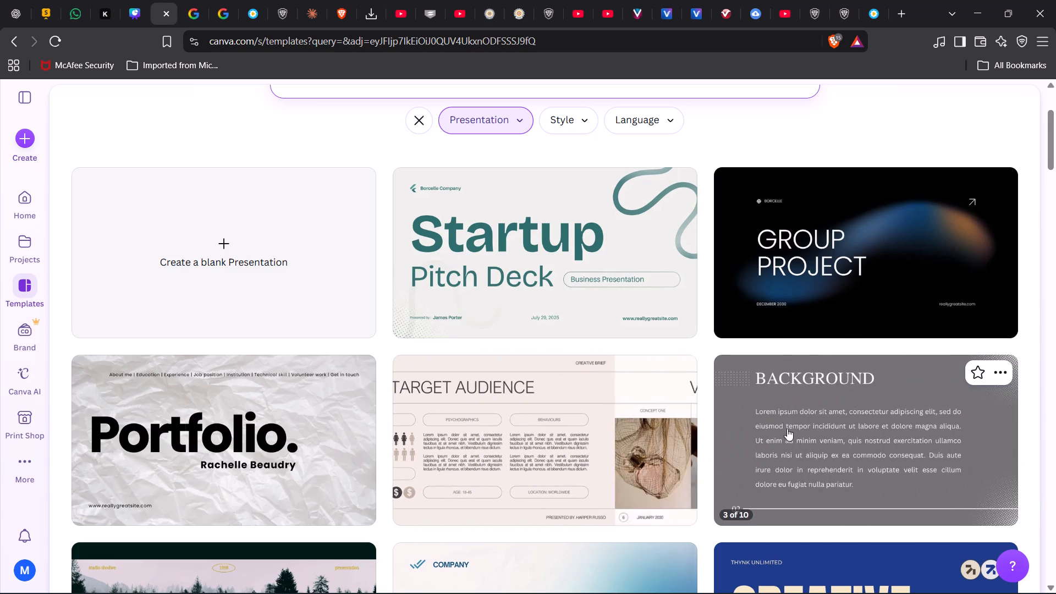
scroll(787, 428, "down", 3)
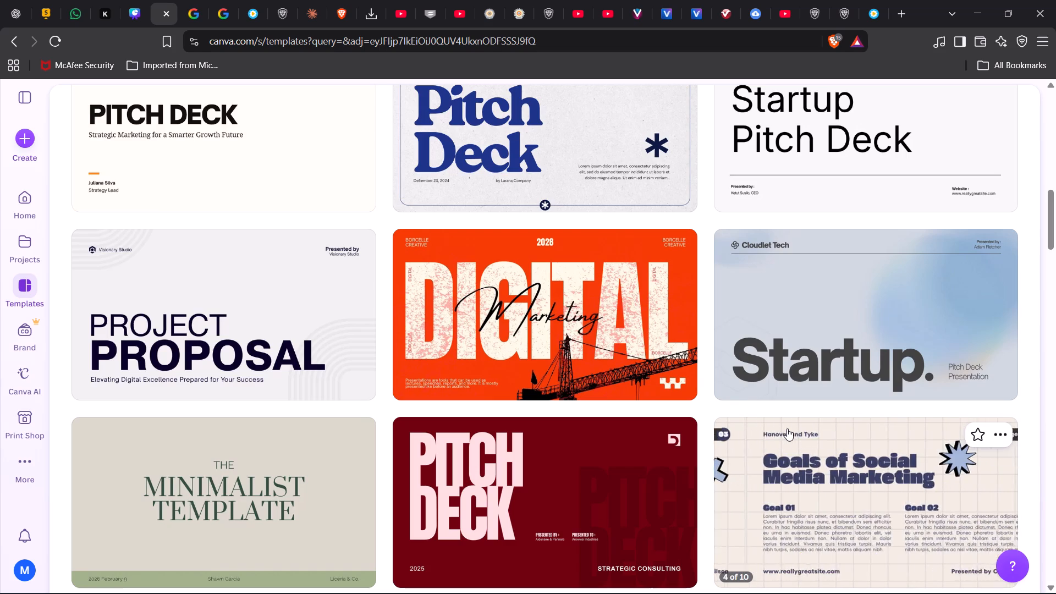
scroll(786, 506, "down", 3)
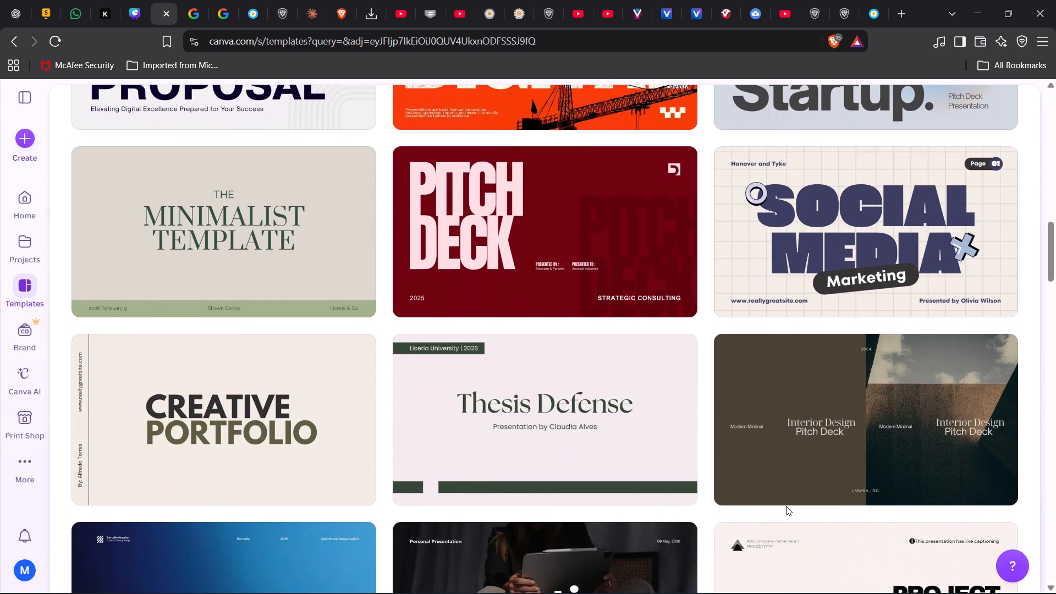
scroll(786, 506, "down", 2)
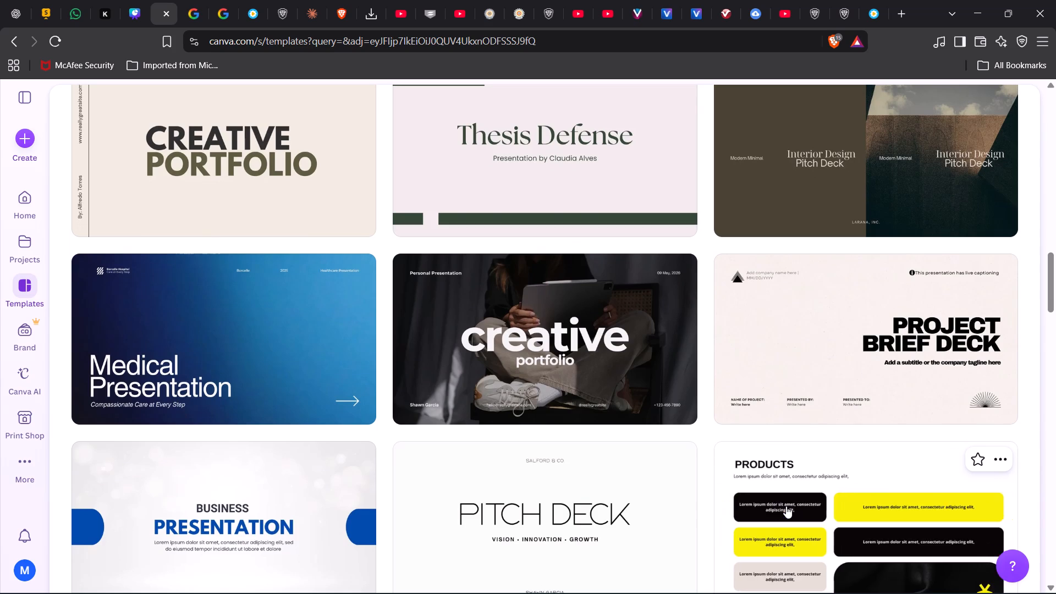
scroll(786, 506, "down", 3)
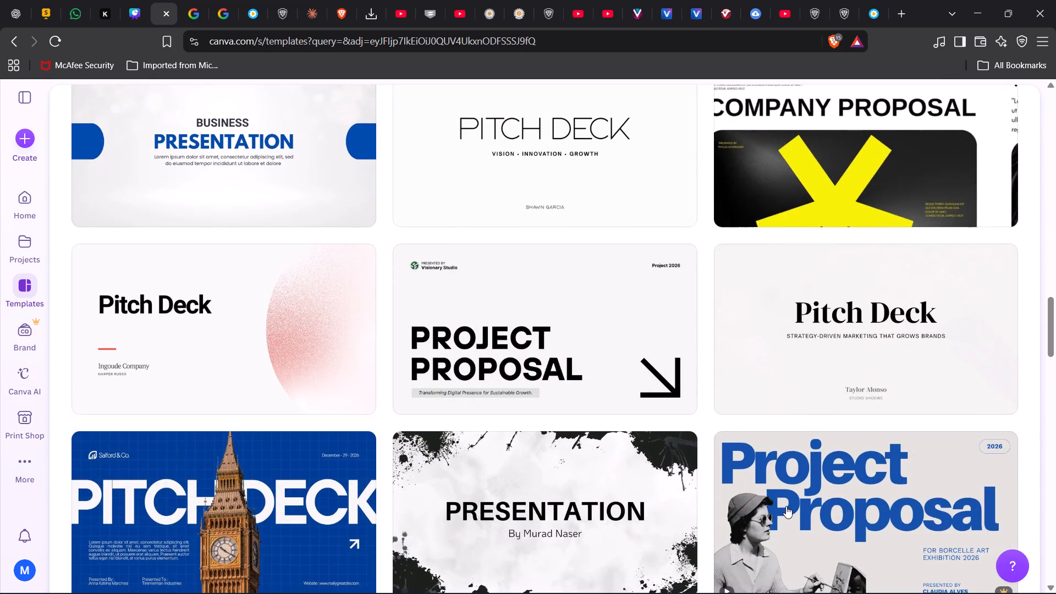
scroll(780, 463, "down", 5)
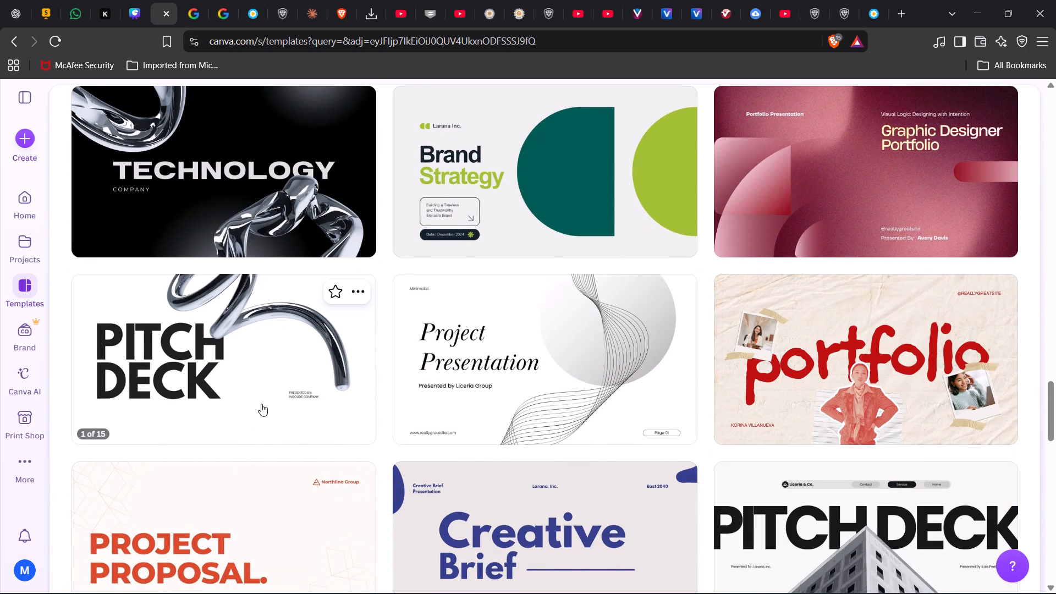
scroll(388, 454, "down", 2)
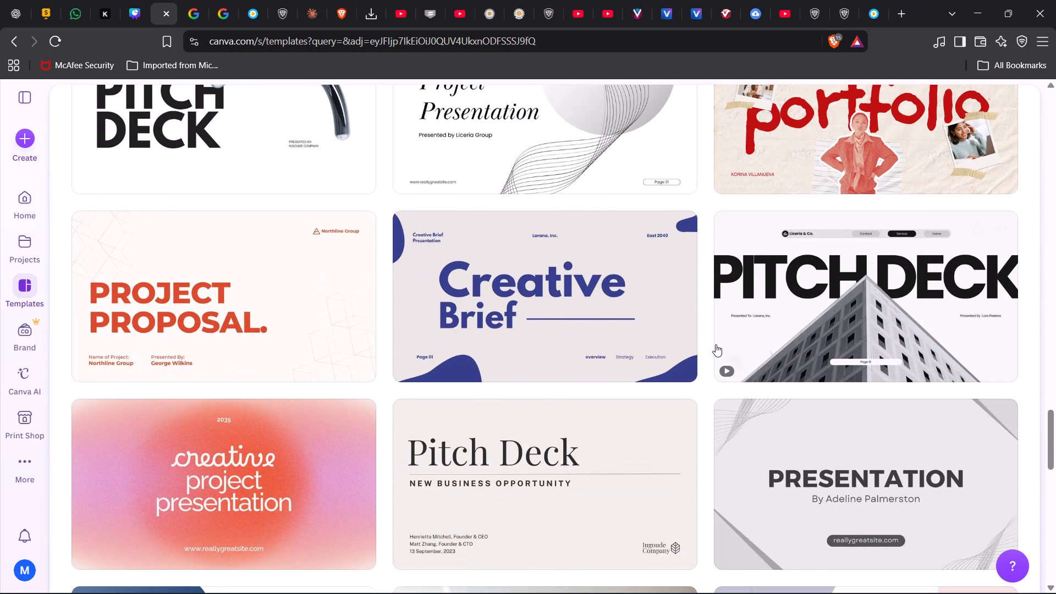
scroll(770, 460, "down", 1)
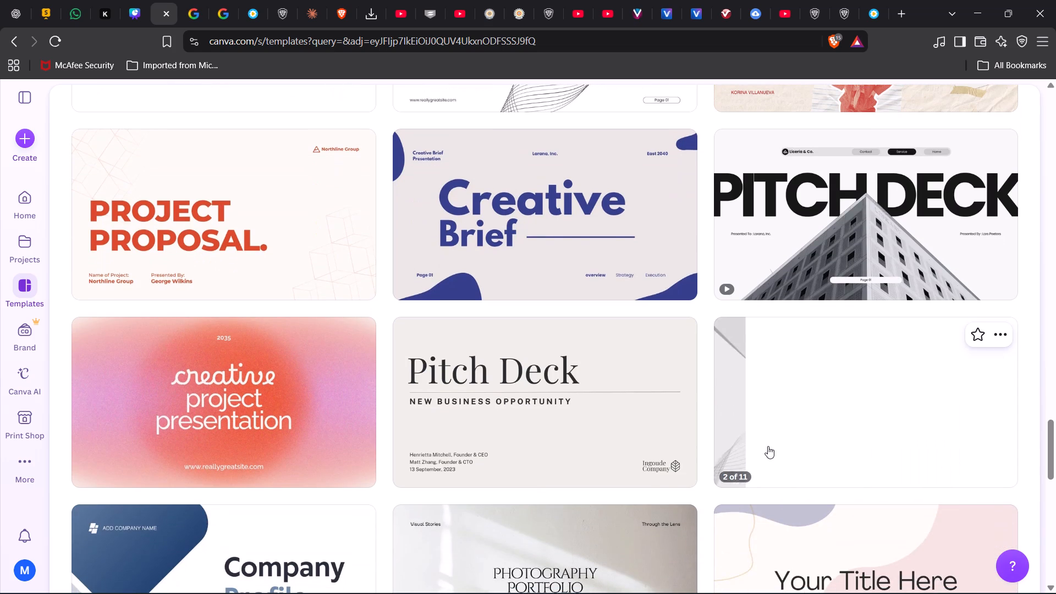
scroll(645, 409, "down", 2)
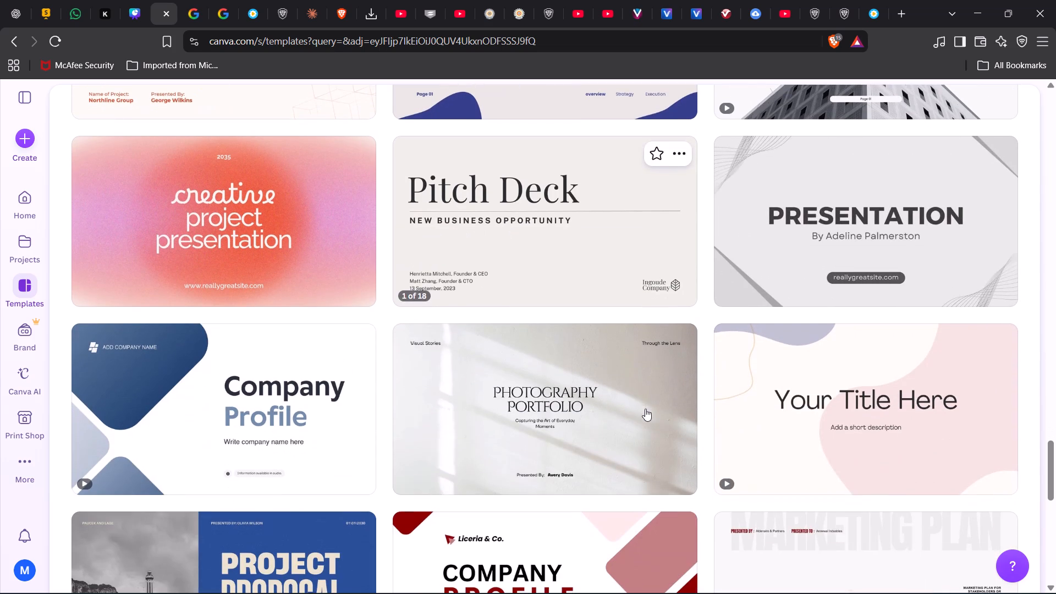
scroll(595, 416, "down", 1)
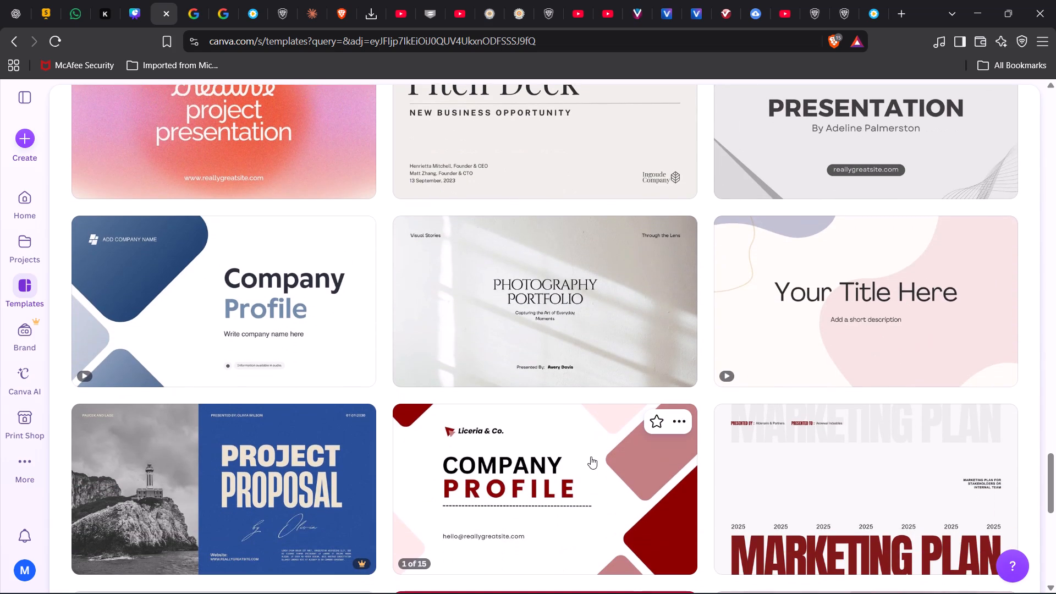
Create a blank Presentation design instead of using a template.
scroll(591, 457, "up", 9)
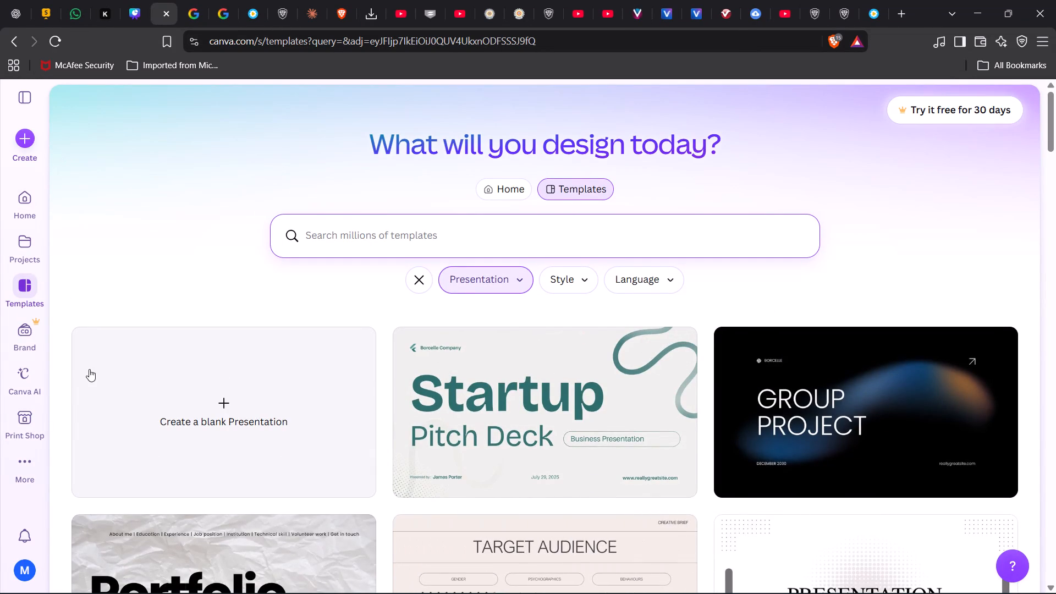
left_click(172, 383)
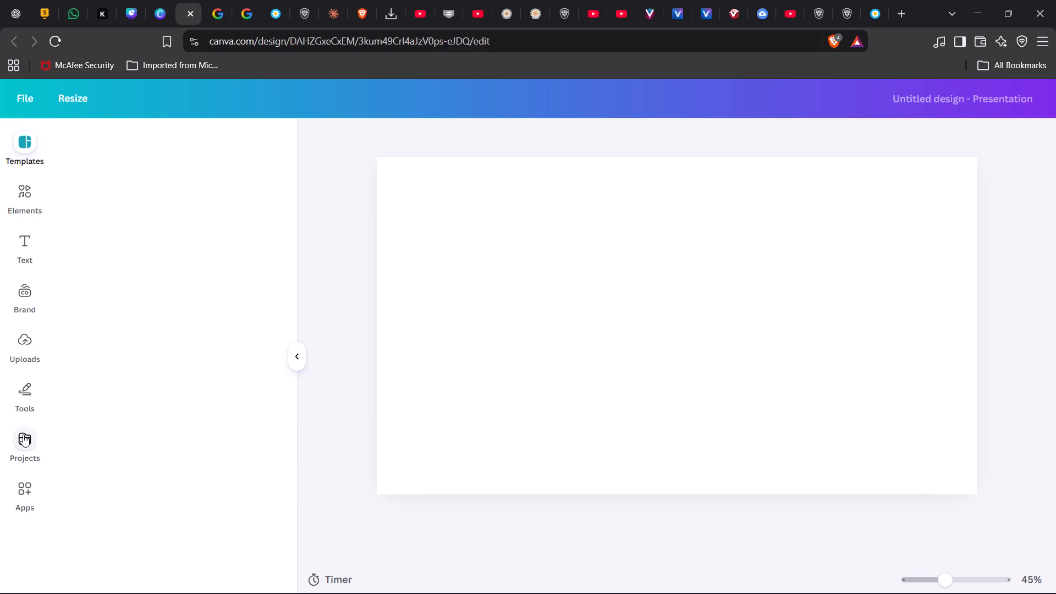
Open the Uploads section in the new untitled presentation.
left_click(13, 343)
scroll(49, 360, "right", 1)
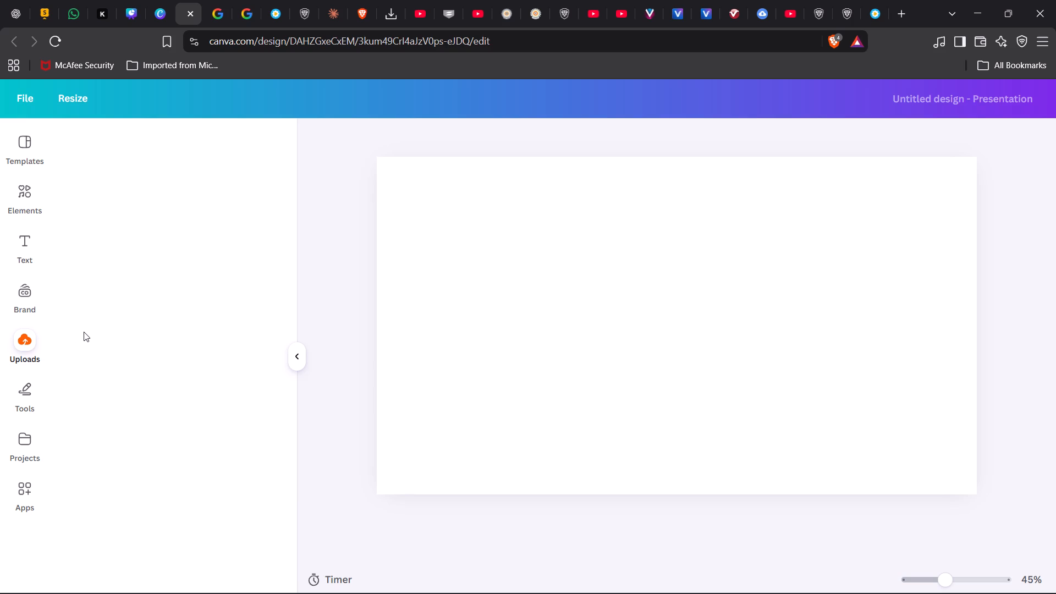
left_click(19, 343)
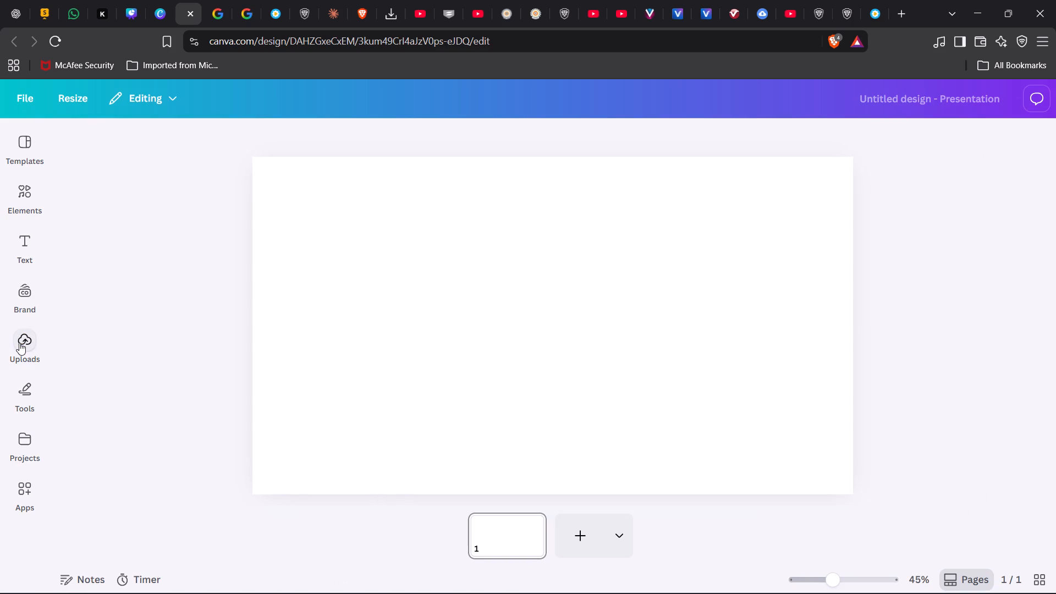
left_click(30, 344)
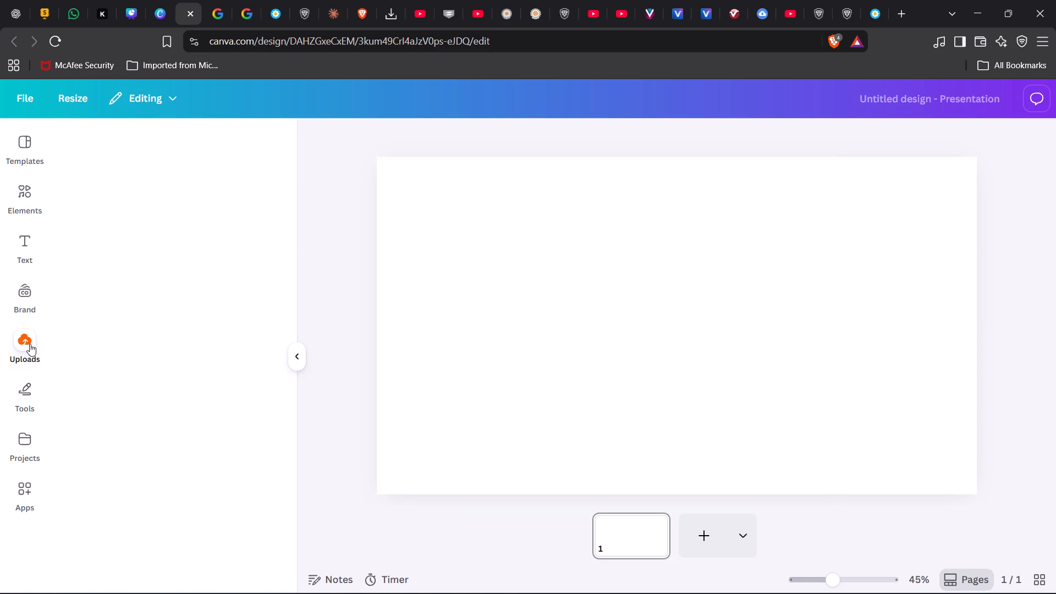
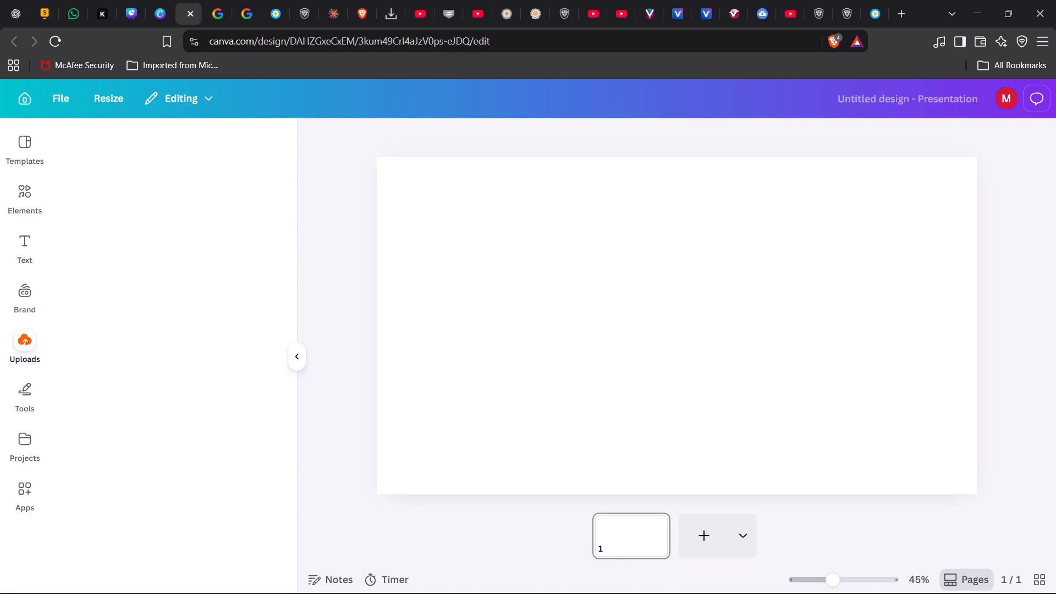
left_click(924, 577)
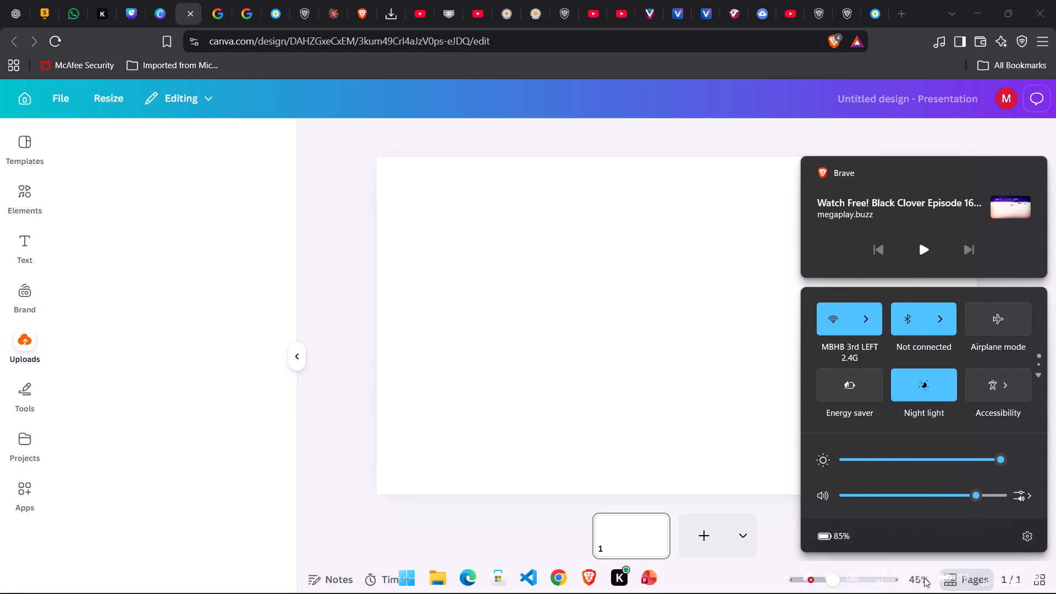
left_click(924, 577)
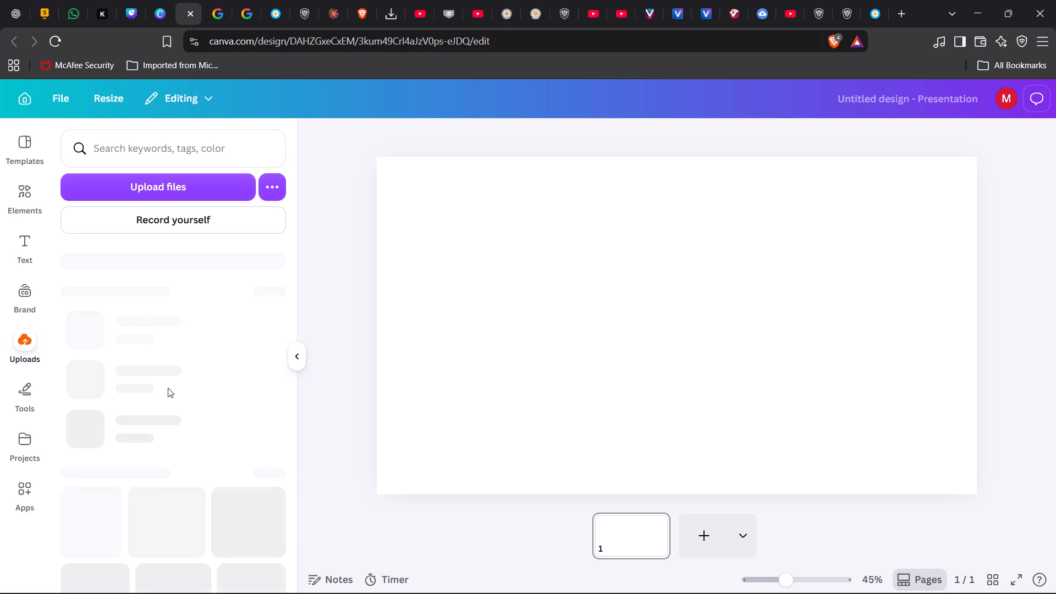
Upload the file Smart_Solar_Street_Light_BIS_Presentation.pptx from the Downloads folder.
left_click(206, 182)
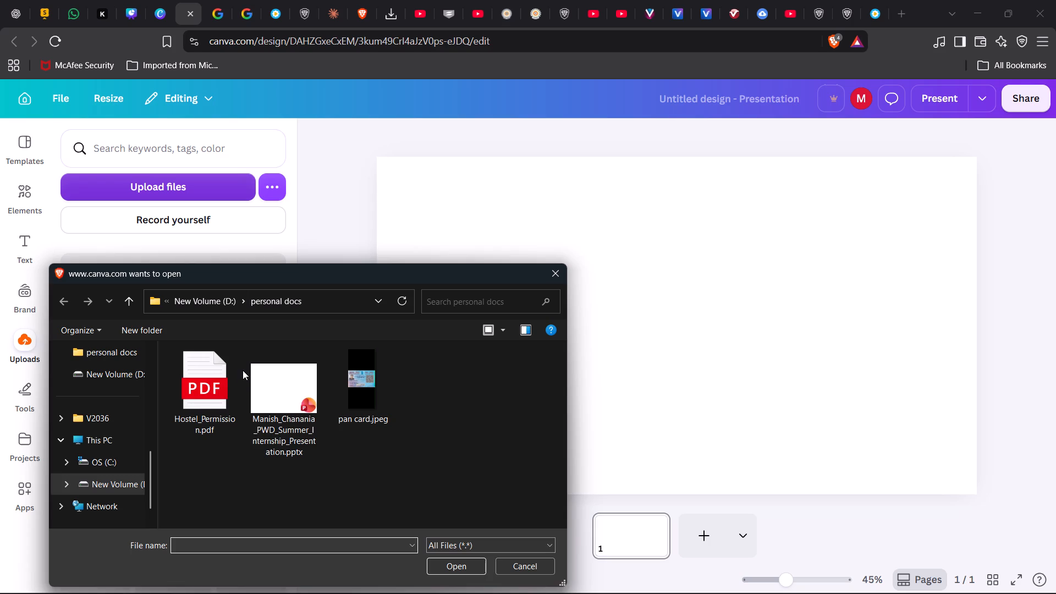
scroll(129, 453, "up", 1)
left_click(124, 462)
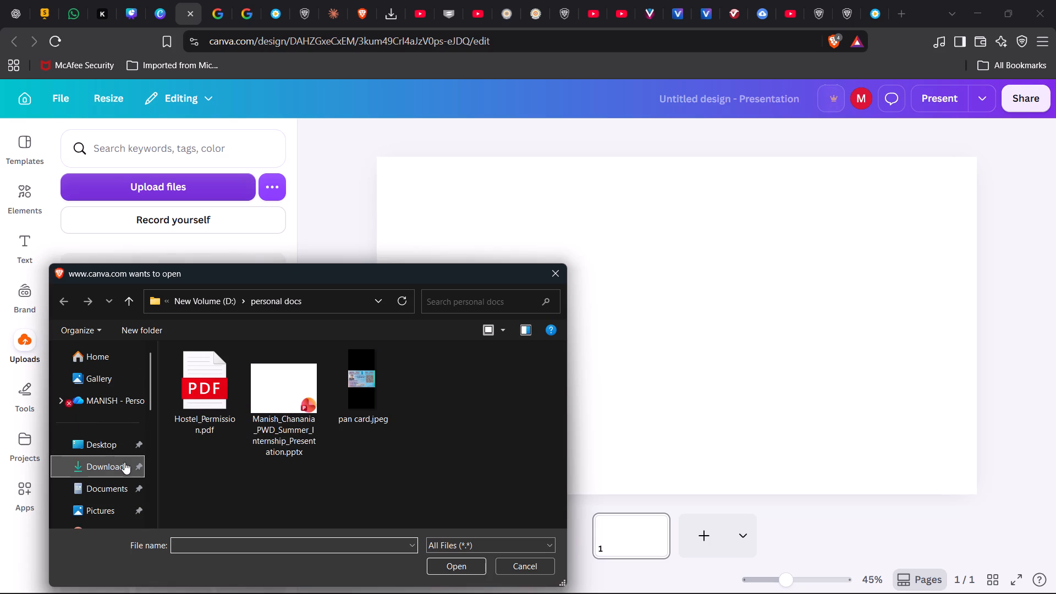
left_click(277, 385)
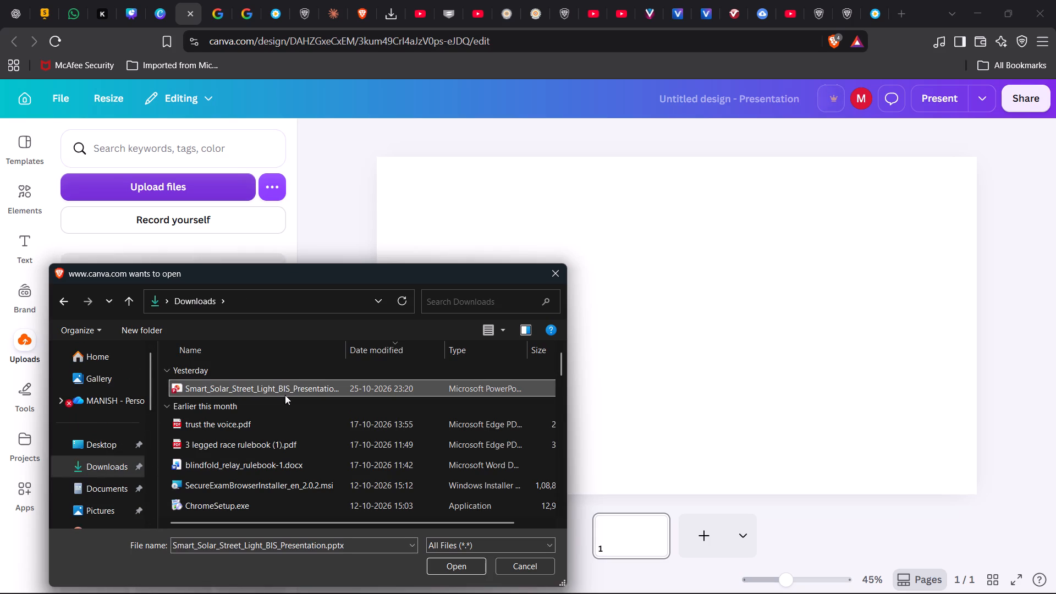
left_click(463, 563)
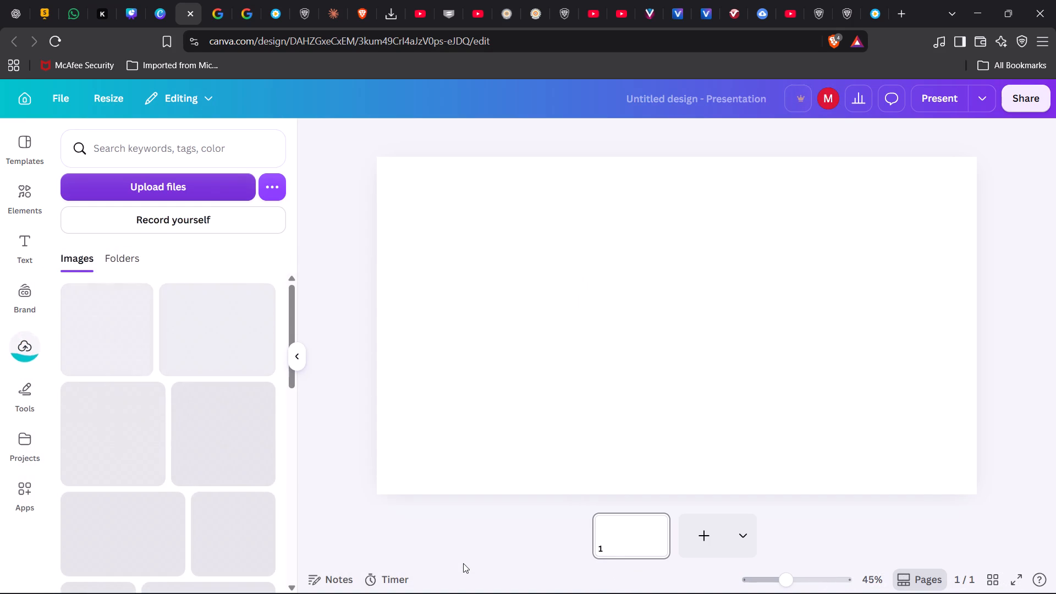
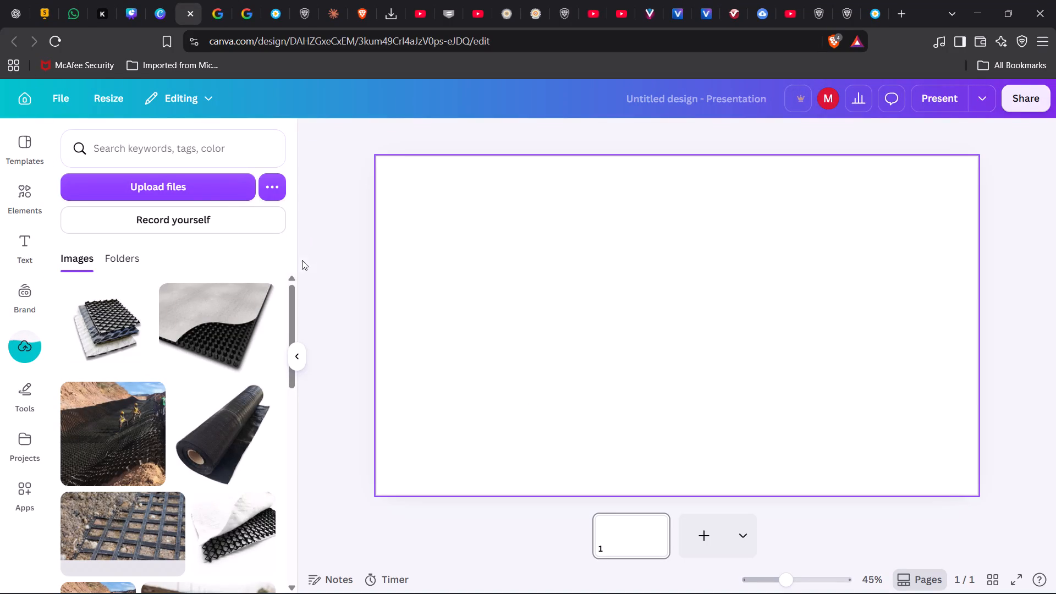
Upload the file Smart_Solar_Street_Light_BIS_Presentation.pptx from the Downloads folder again.
scroll(219, 369, "down", 2)
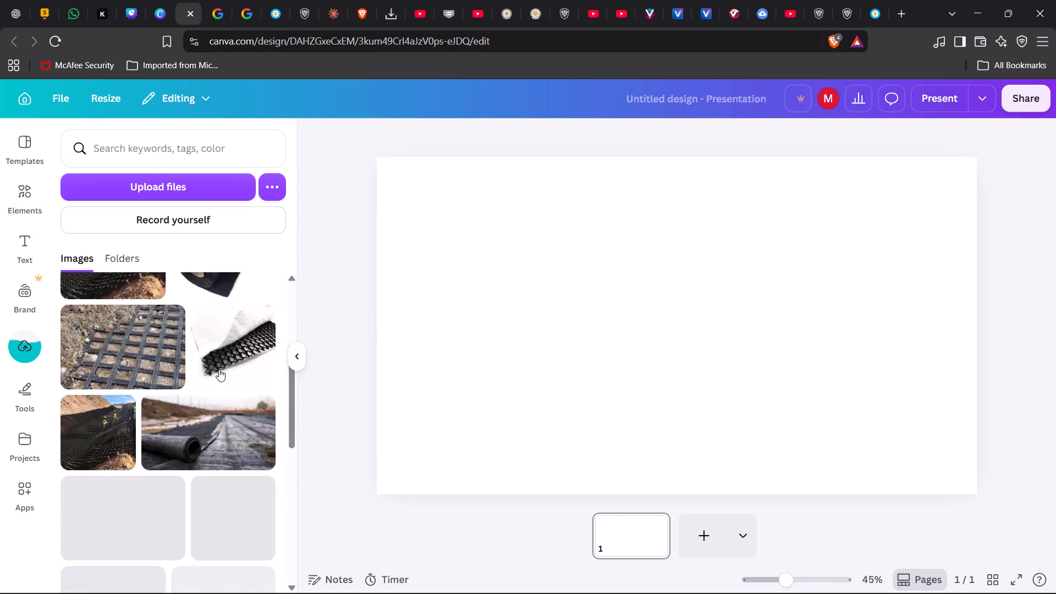
scroll(219, 369, "down", 2)
scroll(219, 369, "up", 2)
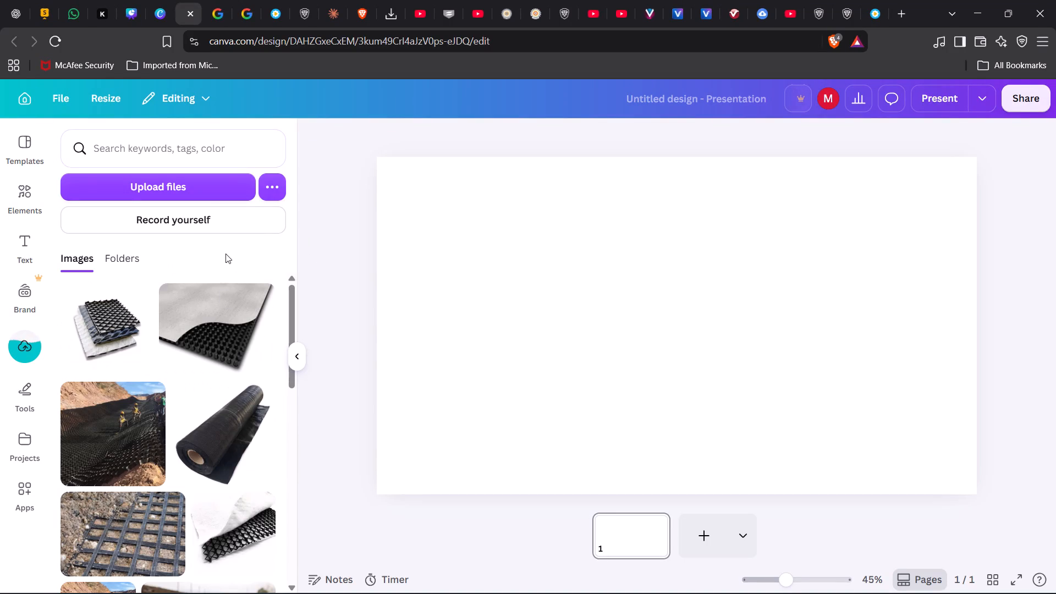
left_click(237, 181)
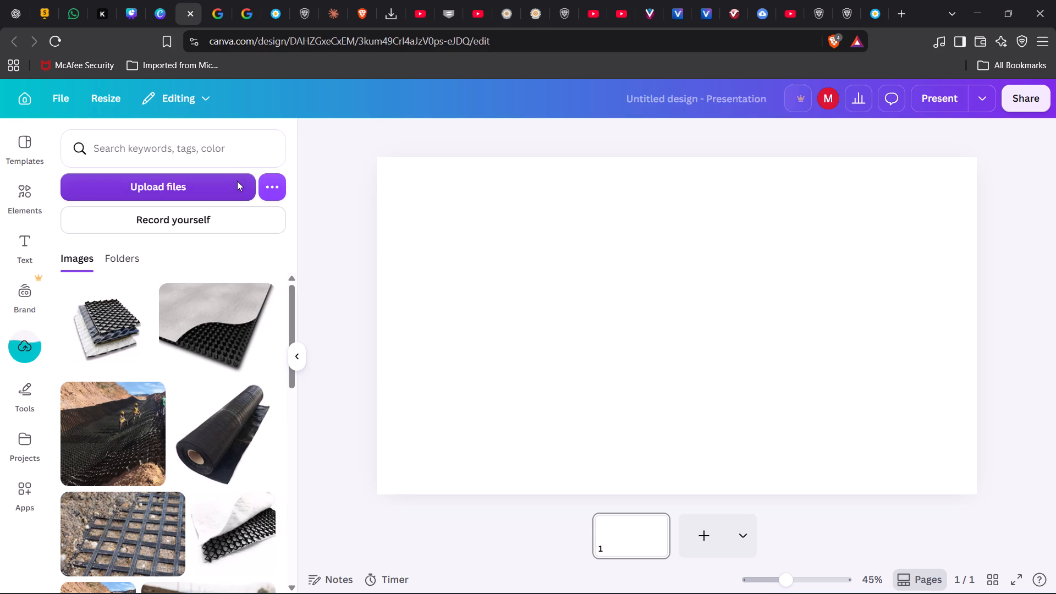
left_click(273, 185)
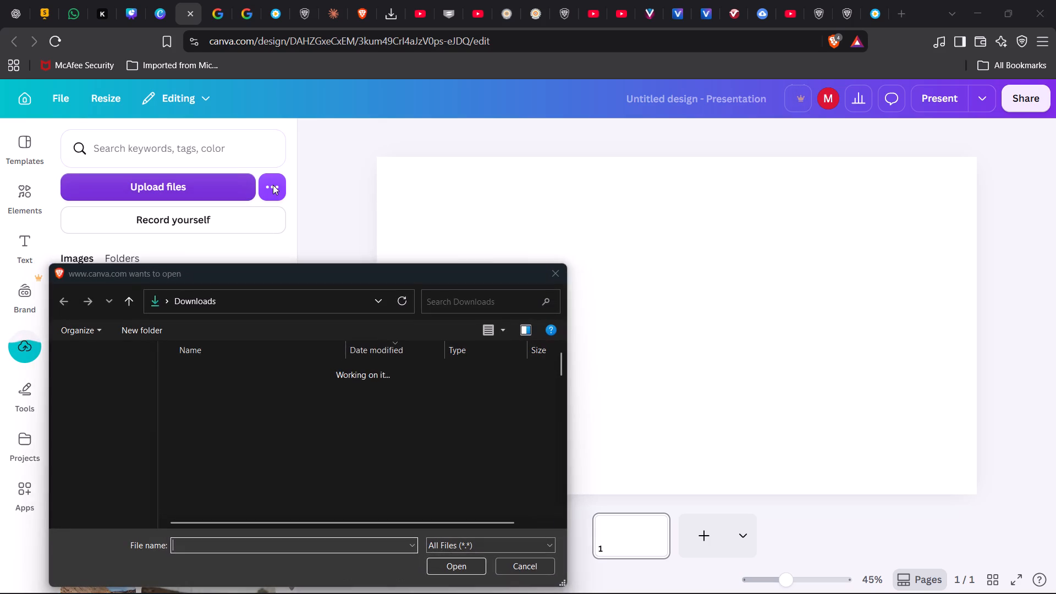
left_click(210, 382)
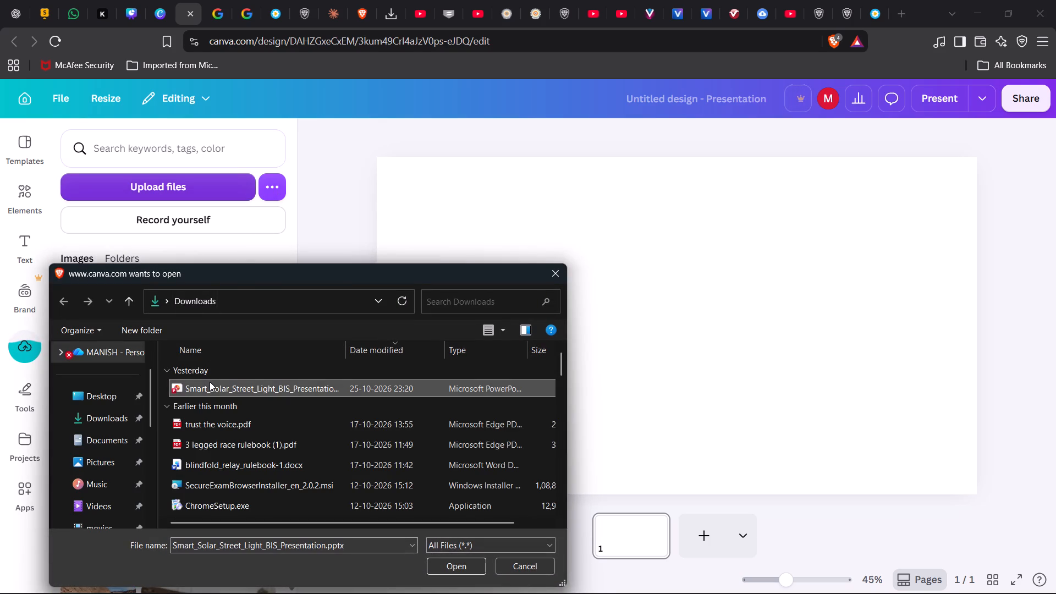
left_click(446, 565)
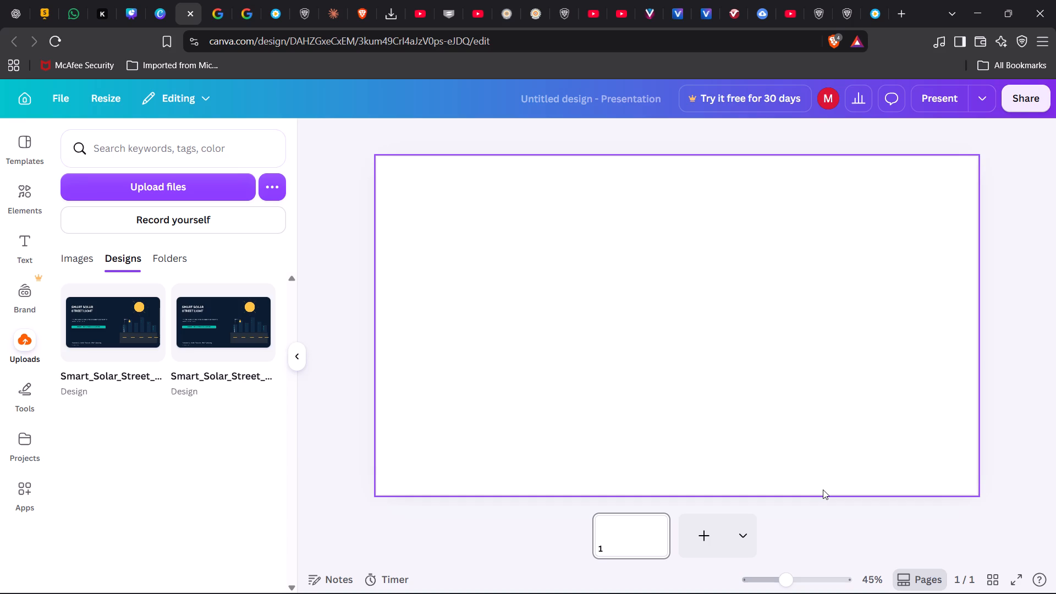
Apply all 14 pages of the uploaded Smart_Solar_Street_Light_BIS_Presentation design to the blank presentation.
left_click(215, 322)
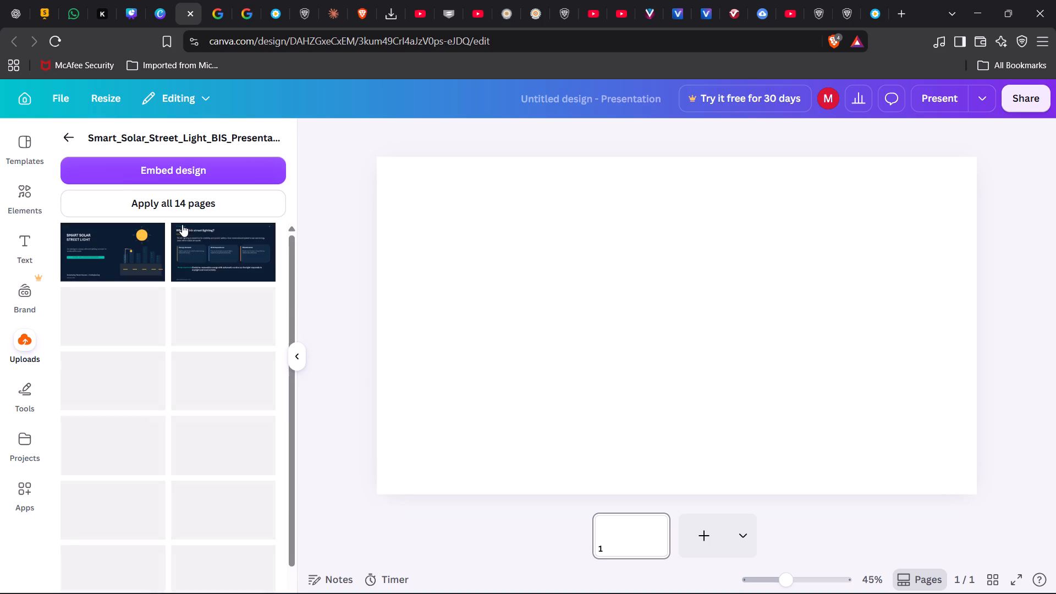
left_click(184, 205)
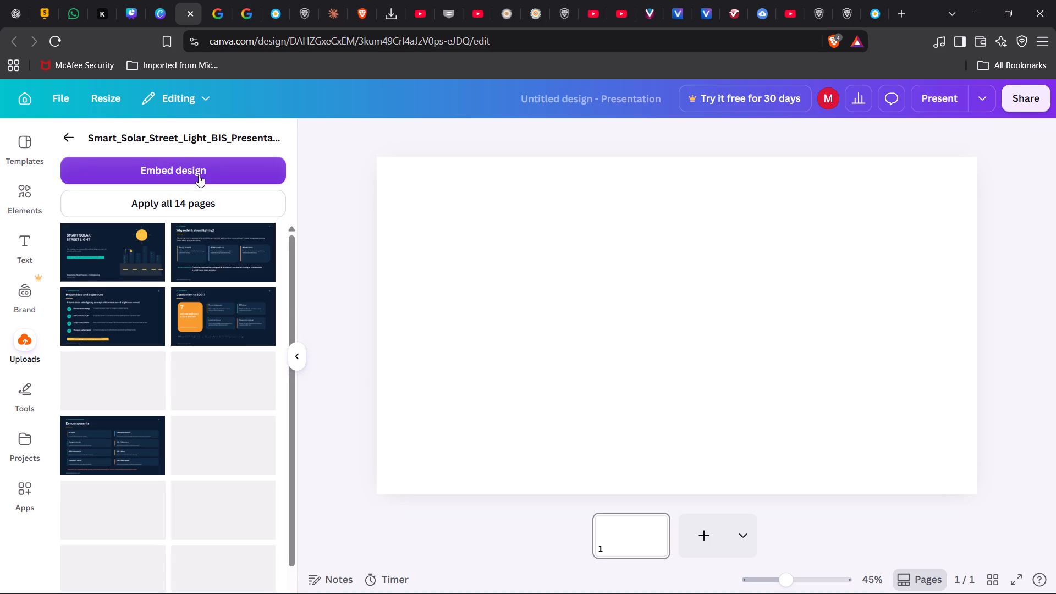
left_click(229, 208)
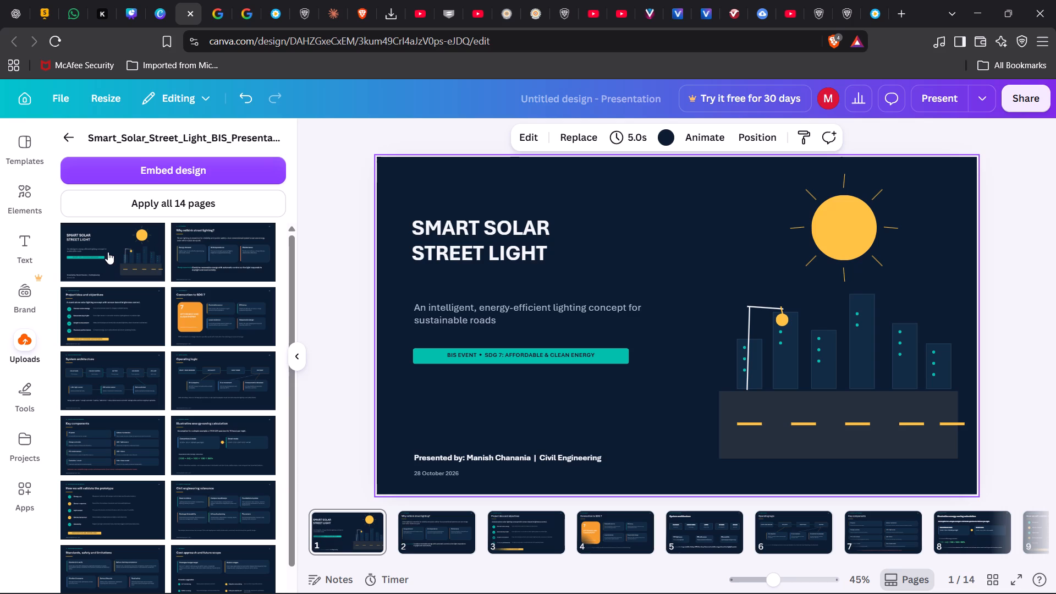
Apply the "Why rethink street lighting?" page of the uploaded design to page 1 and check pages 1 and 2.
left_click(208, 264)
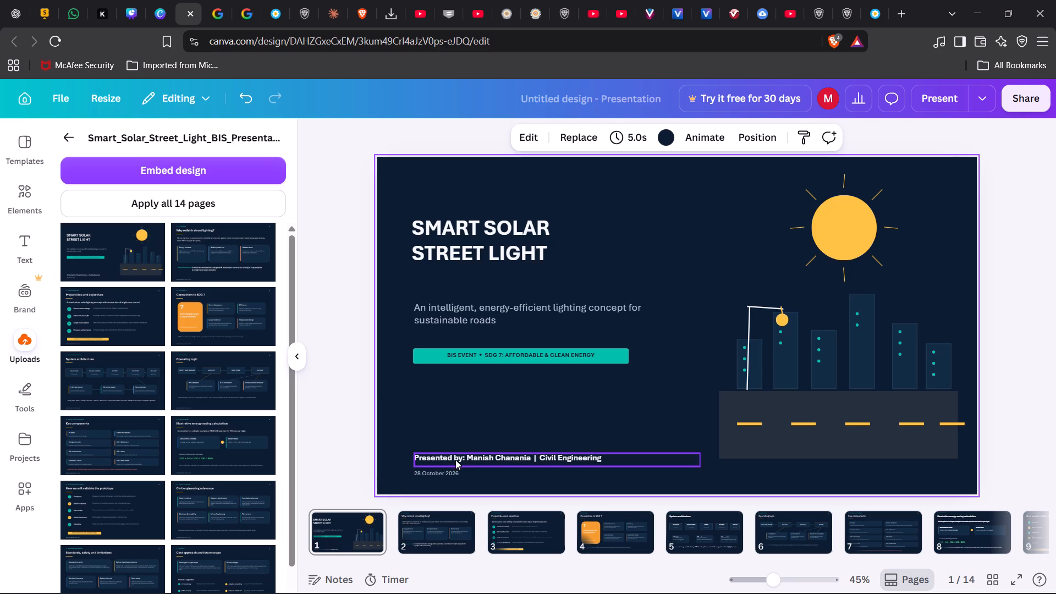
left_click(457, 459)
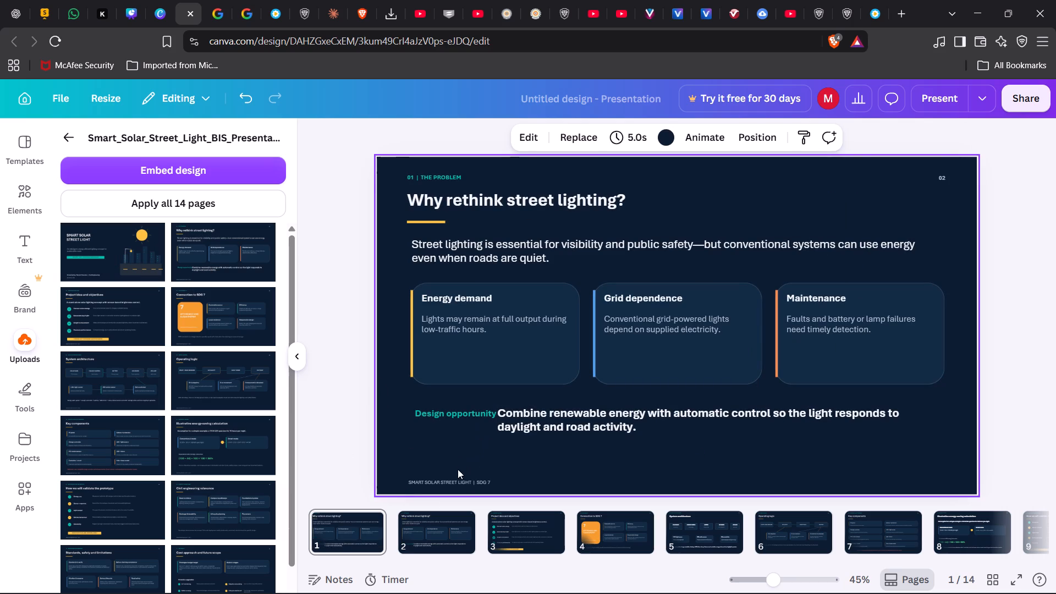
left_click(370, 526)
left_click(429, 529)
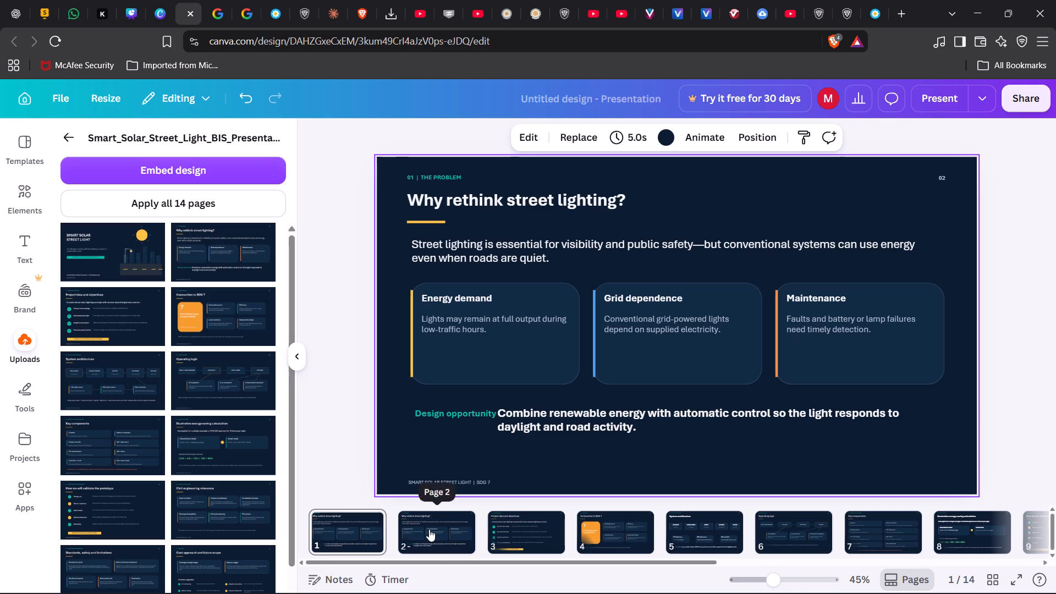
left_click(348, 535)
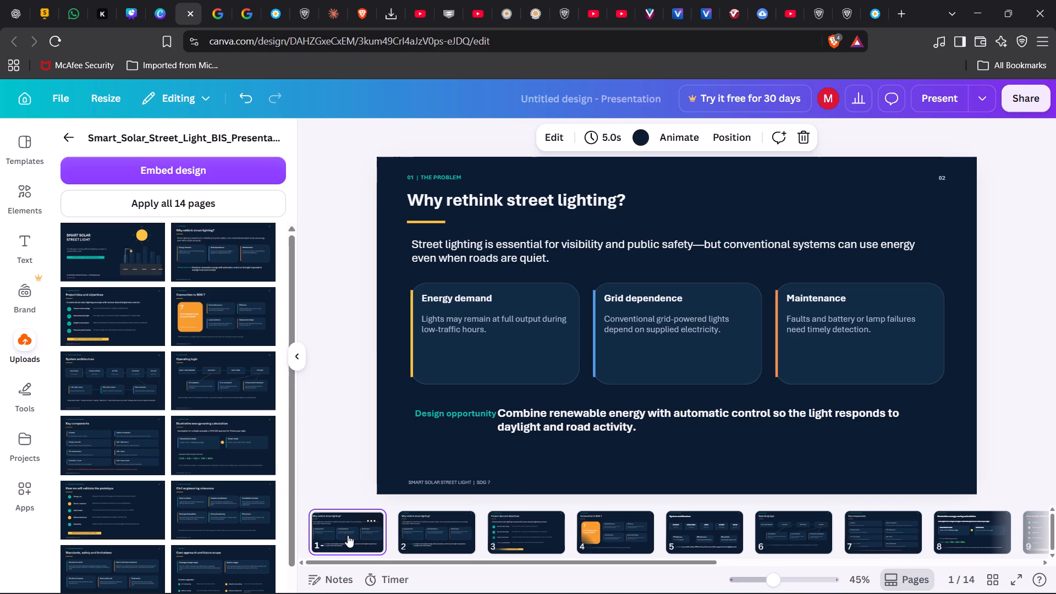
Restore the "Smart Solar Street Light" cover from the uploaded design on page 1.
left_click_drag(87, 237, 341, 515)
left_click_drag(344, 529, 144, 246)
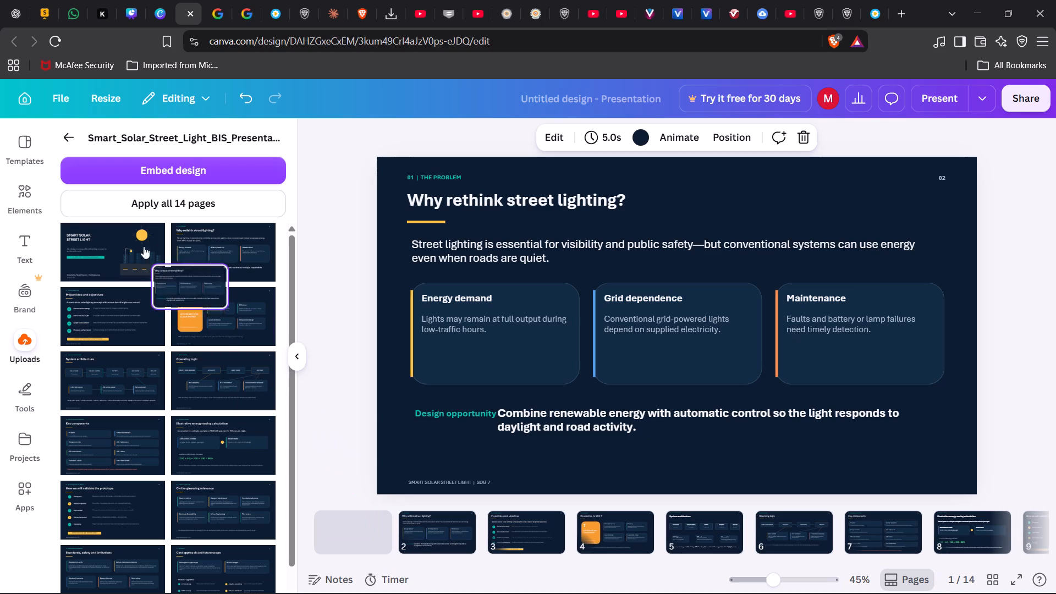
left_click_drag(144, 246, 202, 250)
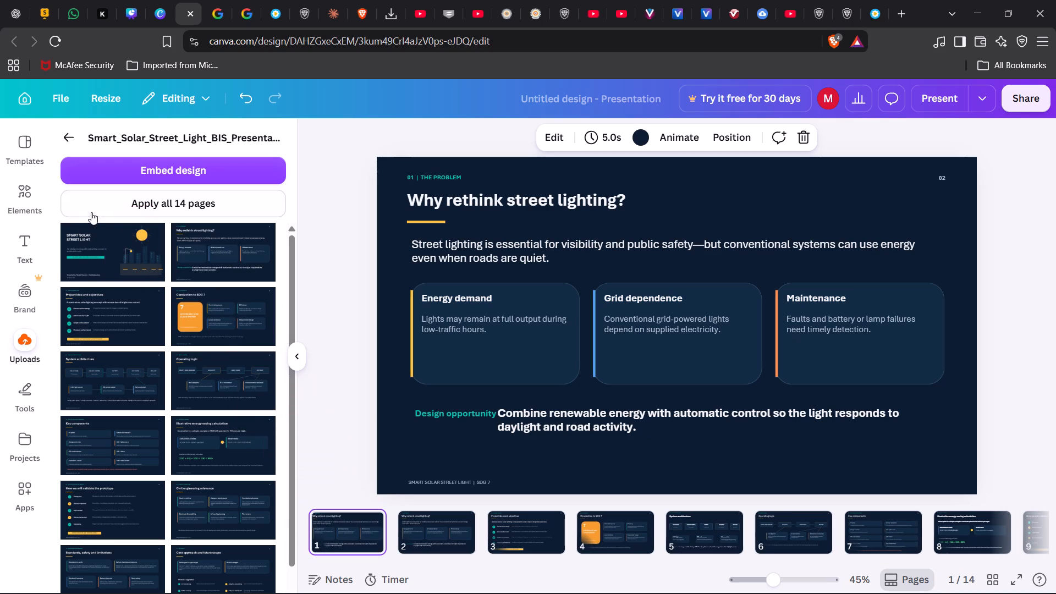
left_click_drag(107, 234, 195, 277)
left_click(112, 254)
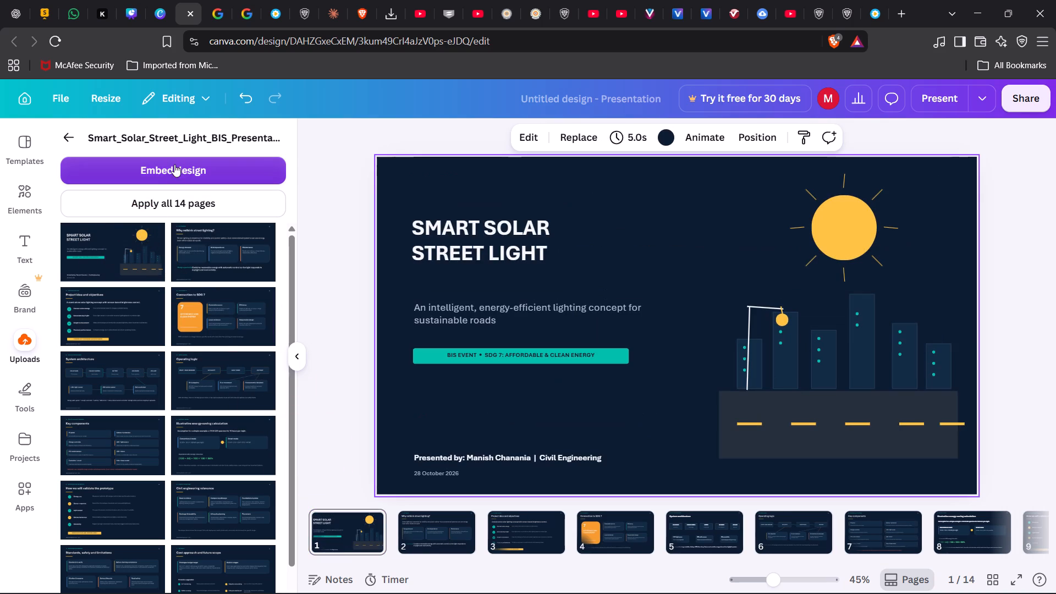
Add a line break at the end of the "Presented by" text on the cover page.
left_click(437, 530)
left_click(507, 532)
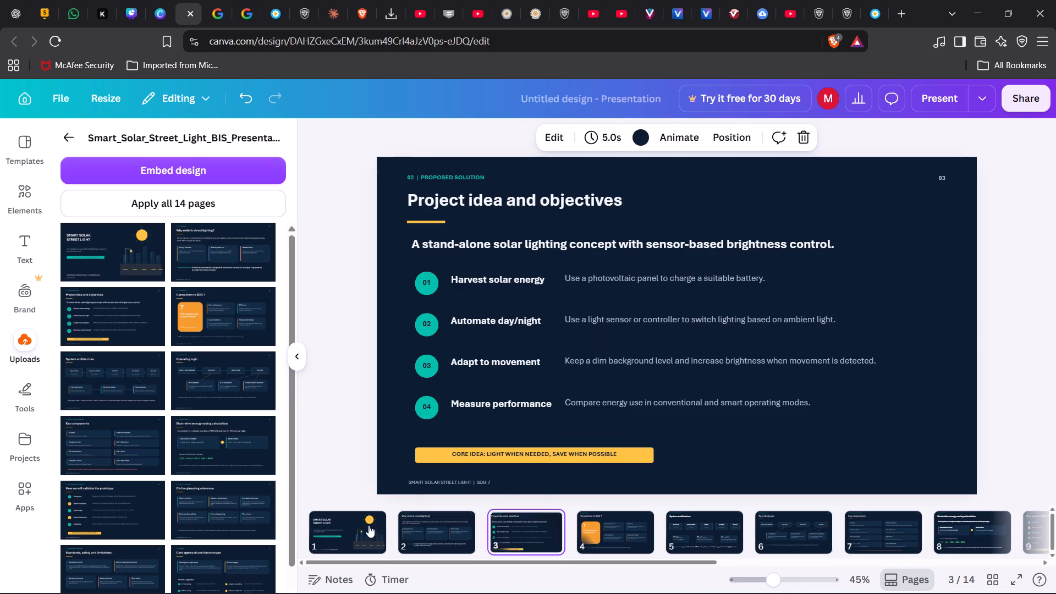
left_click(354, 531)
left_click(470, 452)
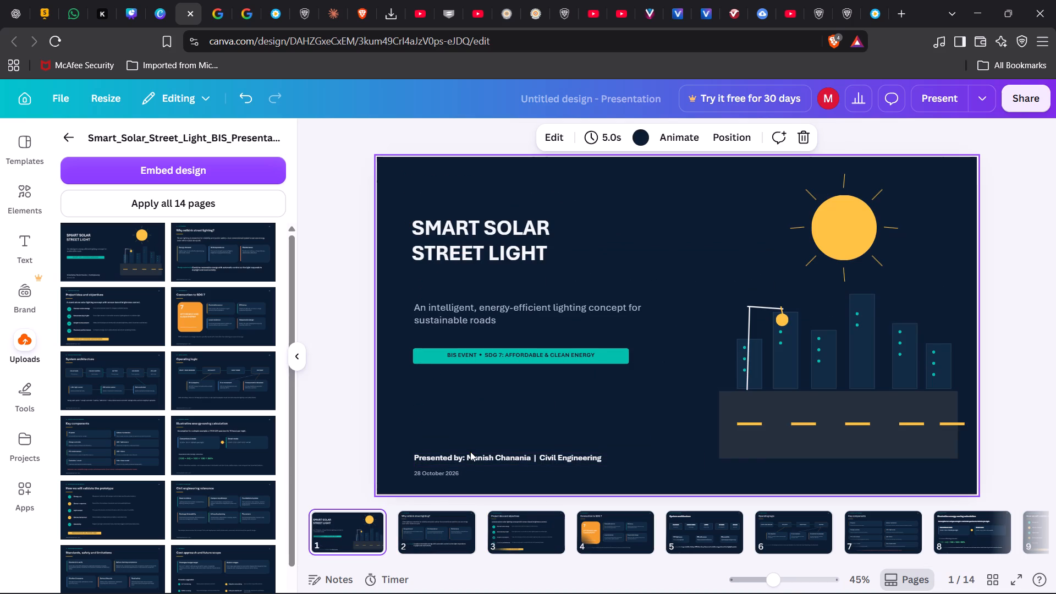
left_click(476, 460)
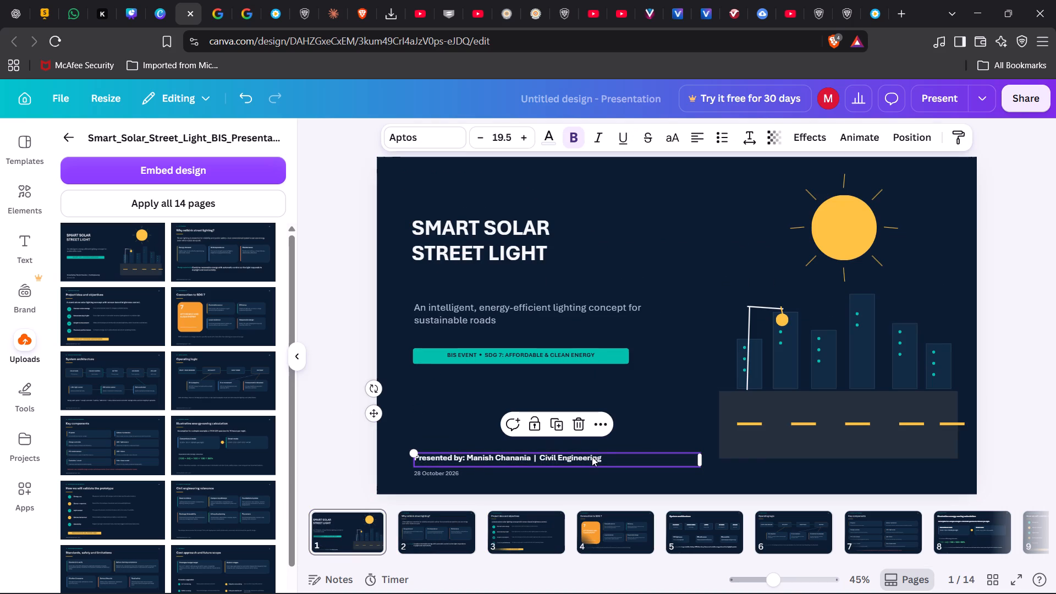
left_click(590, 455)
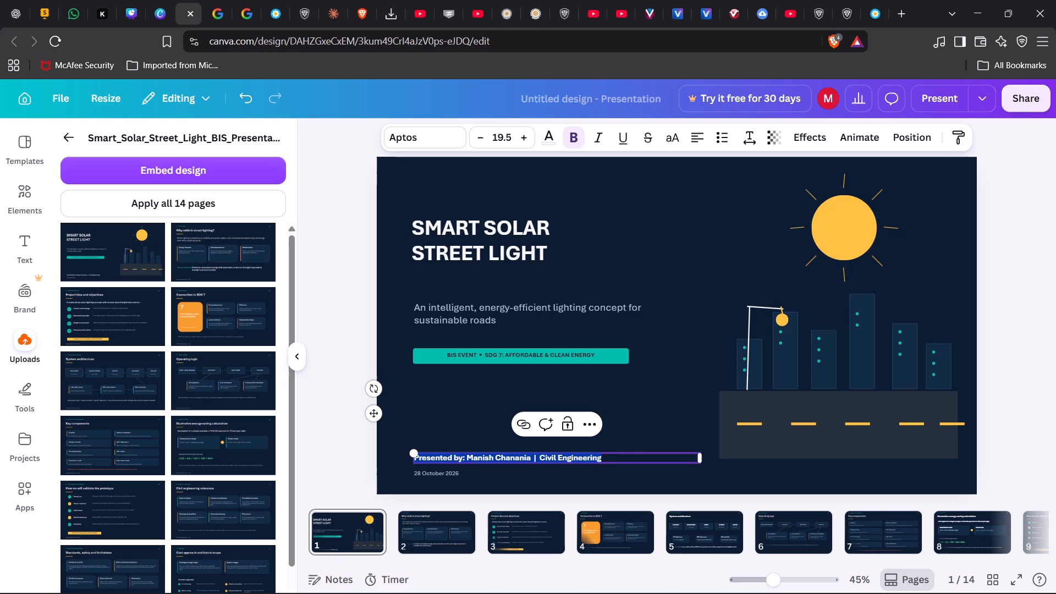
left_click(603, 459)
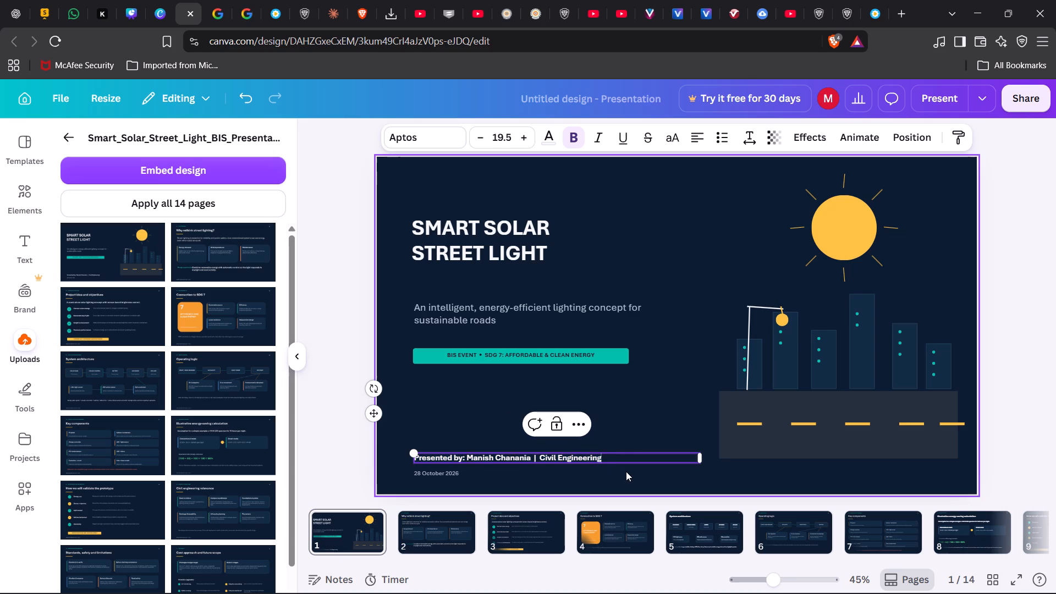
key("shift+Return")
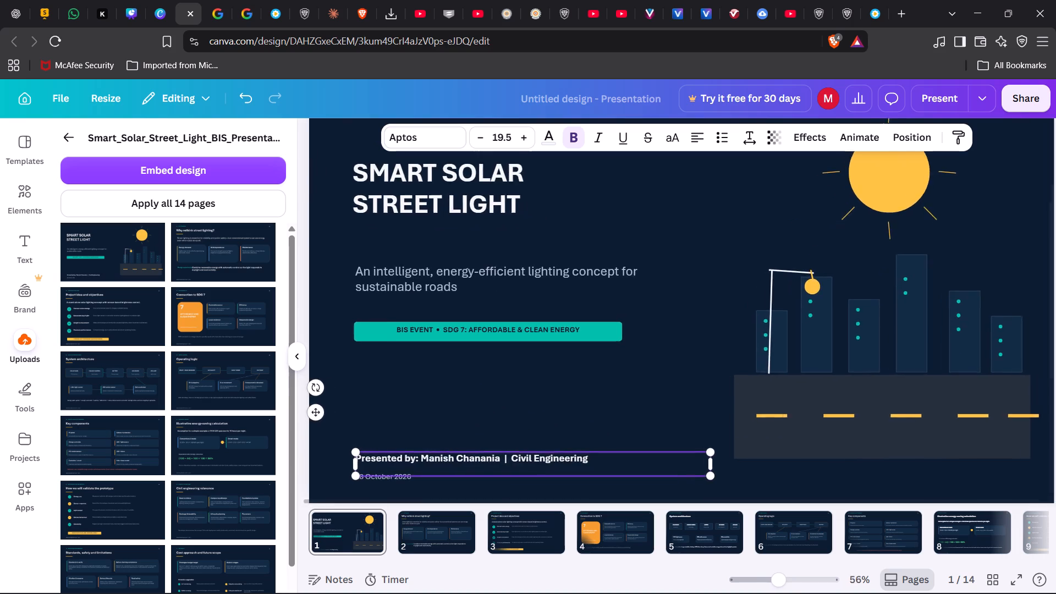
Replace the name after "Presented by:" on the cover with the first presenter's full name in capitals.
scroll(531, 459, "right", 1)
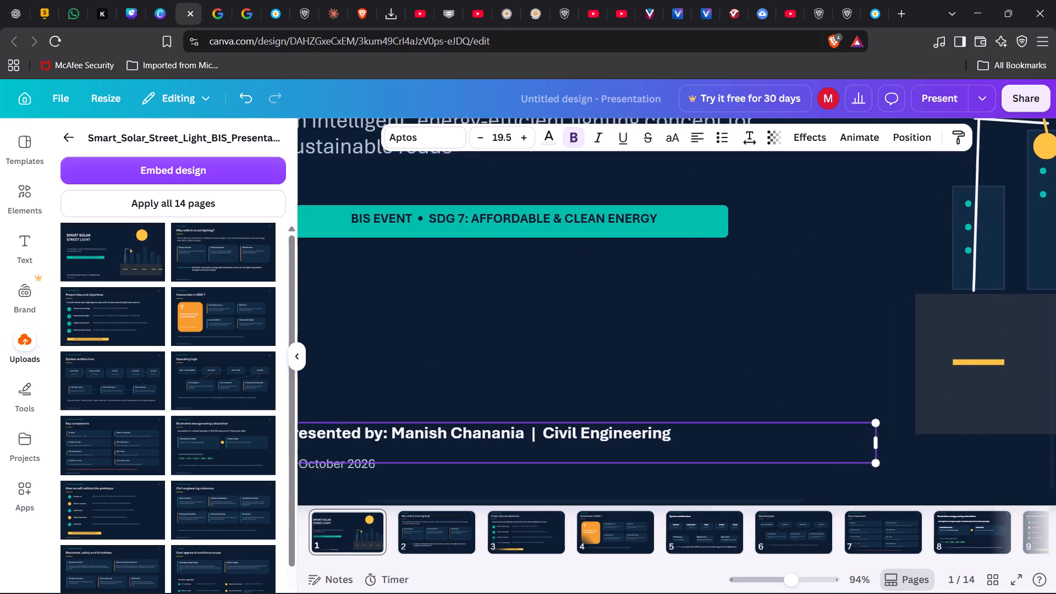
scroll(531, 459, "right", 2)
left_click(614, 417)
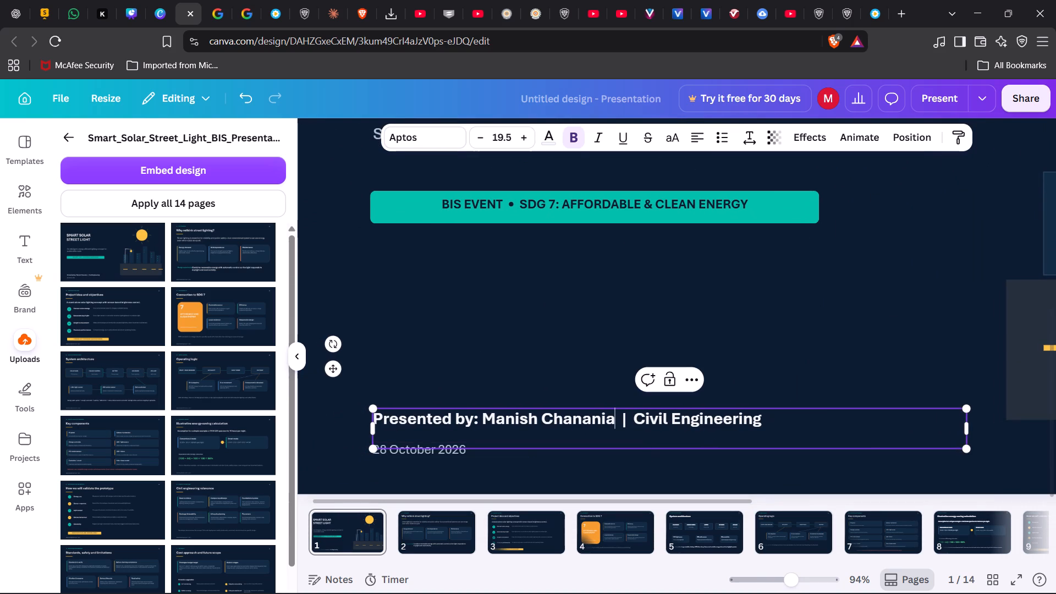
key("BackSpace")
key("BackSpace")
key("BackSpace")
key("BackSpace")
key("BackSpace")
key("BackSpace")
key("BackSpace")
key("BackSpace")
key("BackSpace")
key("BackSpace")
key("BackSpace")
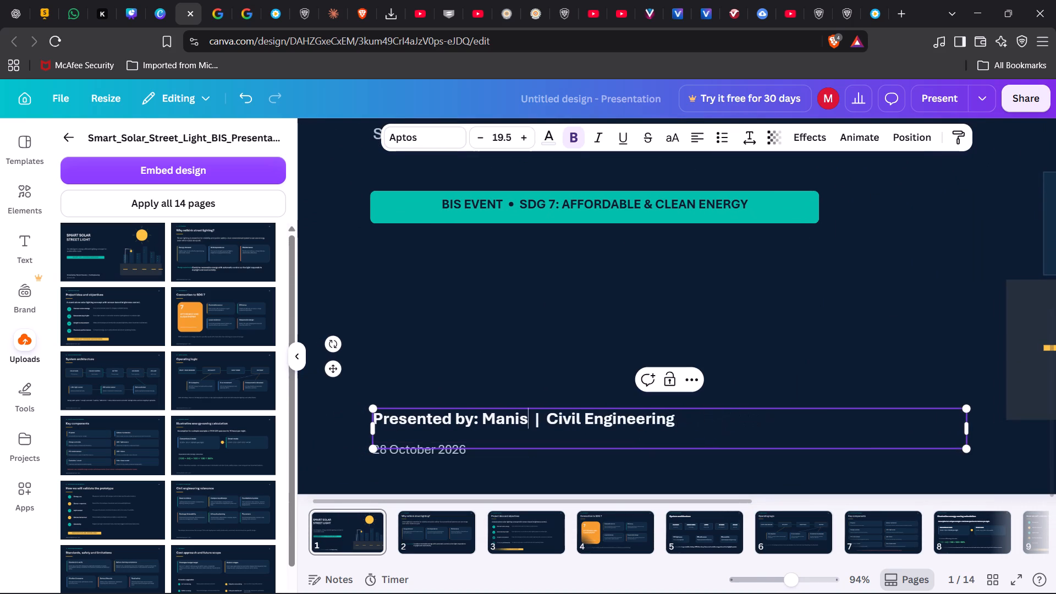
key("BackSpace")
key("BackSpace")
key("BackSpace")
key("BackSpace")
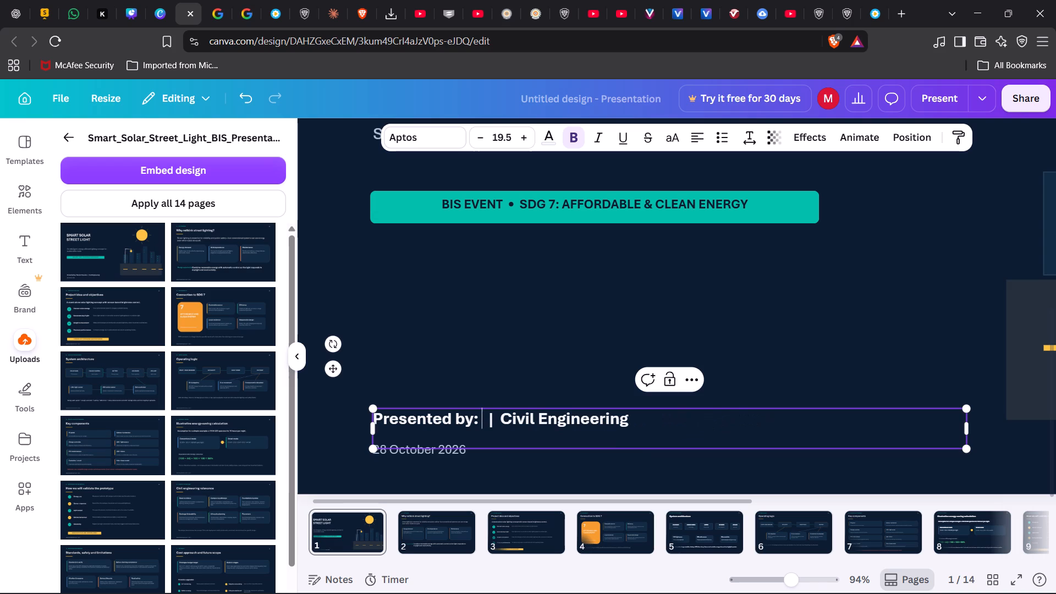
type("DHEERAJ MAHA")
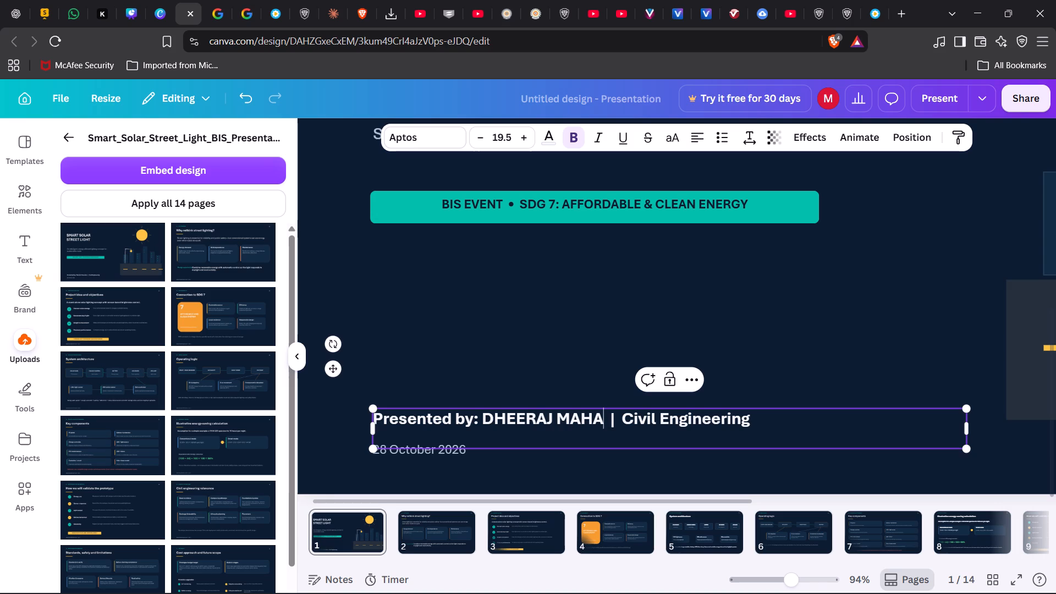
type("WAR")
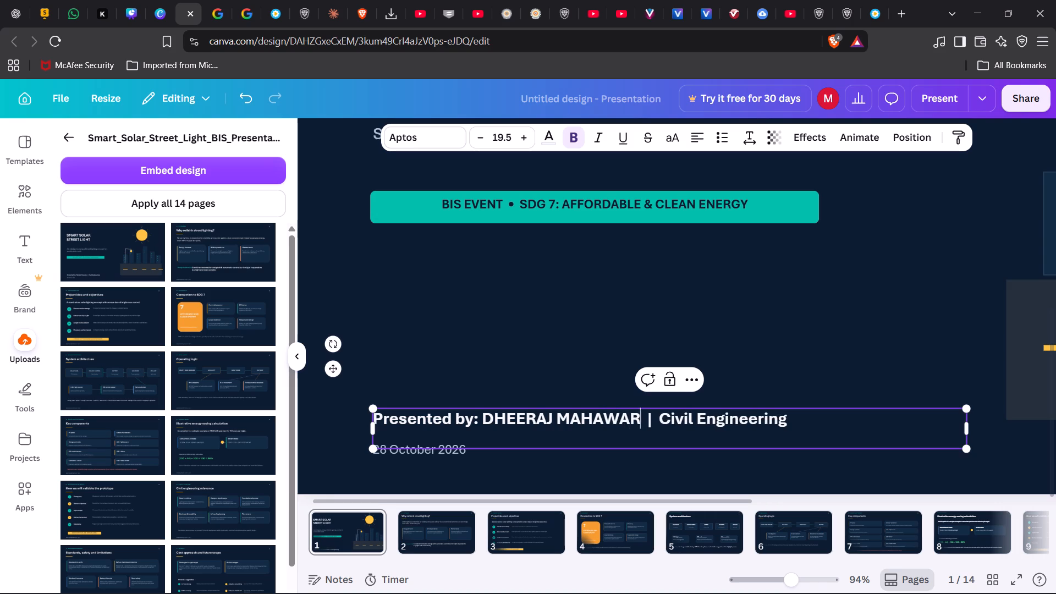
Add the second presenter's full name in capitals on a new line, aligned with spaces beneath the first presenter's name.
left_click(798, 422)
key("shift+Return")
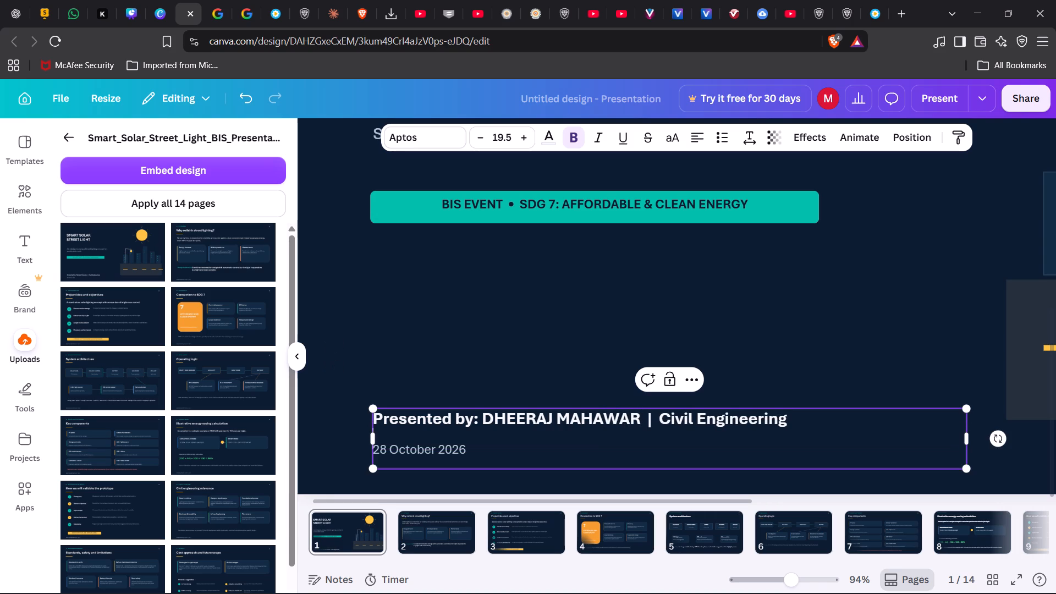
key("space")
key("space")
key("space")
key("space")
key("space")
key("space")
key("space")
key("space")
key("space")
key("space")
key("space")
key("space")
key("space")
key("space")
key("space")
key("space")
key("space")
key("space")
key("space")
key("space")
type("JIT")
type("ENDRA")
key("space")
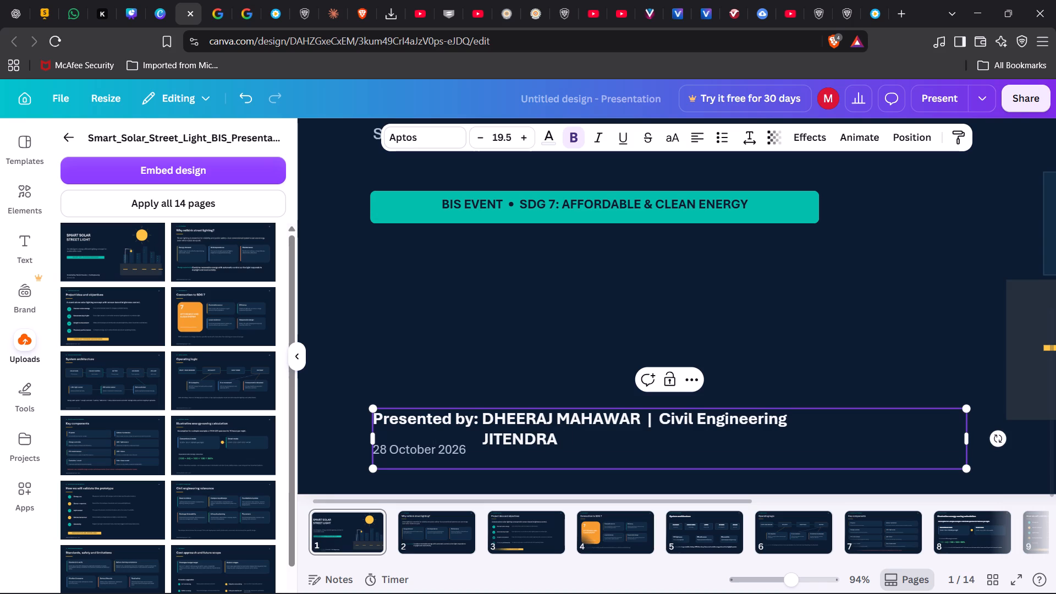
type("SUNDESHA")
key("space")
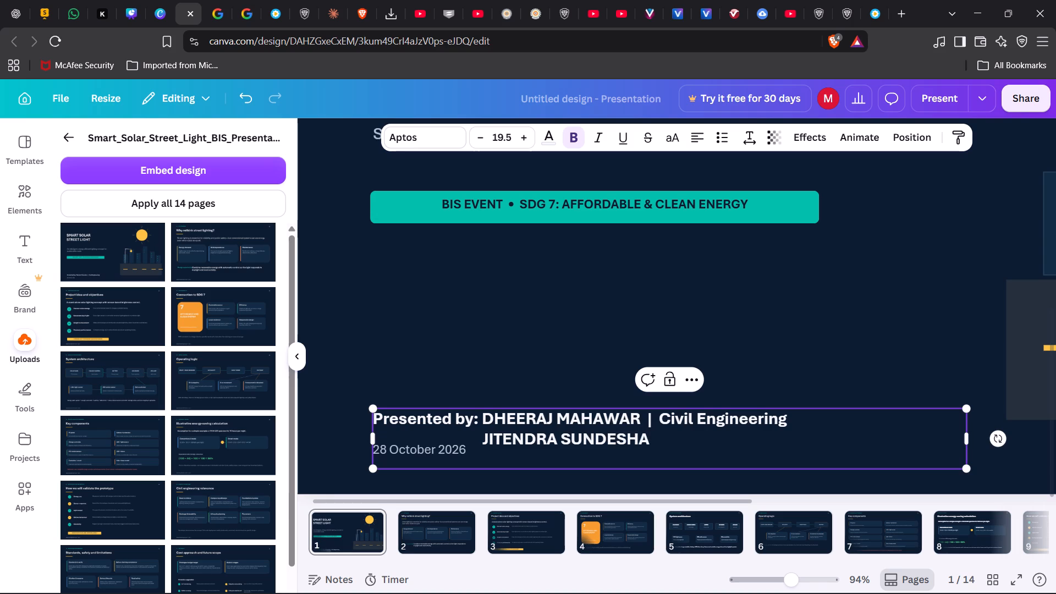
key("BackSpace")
Append "| Civil Engineering" after the second presenter's name on the cover page.
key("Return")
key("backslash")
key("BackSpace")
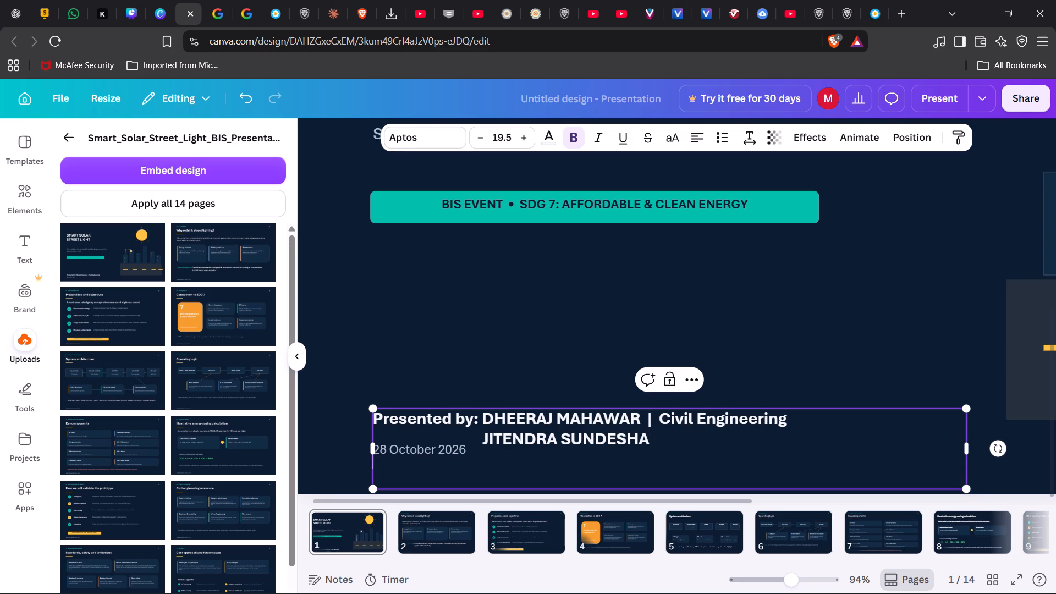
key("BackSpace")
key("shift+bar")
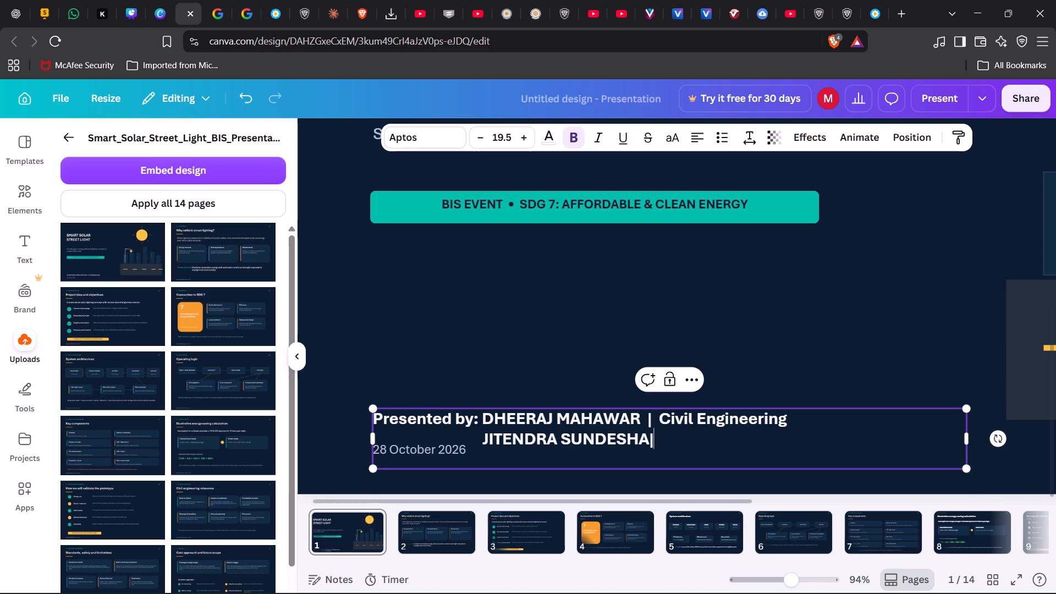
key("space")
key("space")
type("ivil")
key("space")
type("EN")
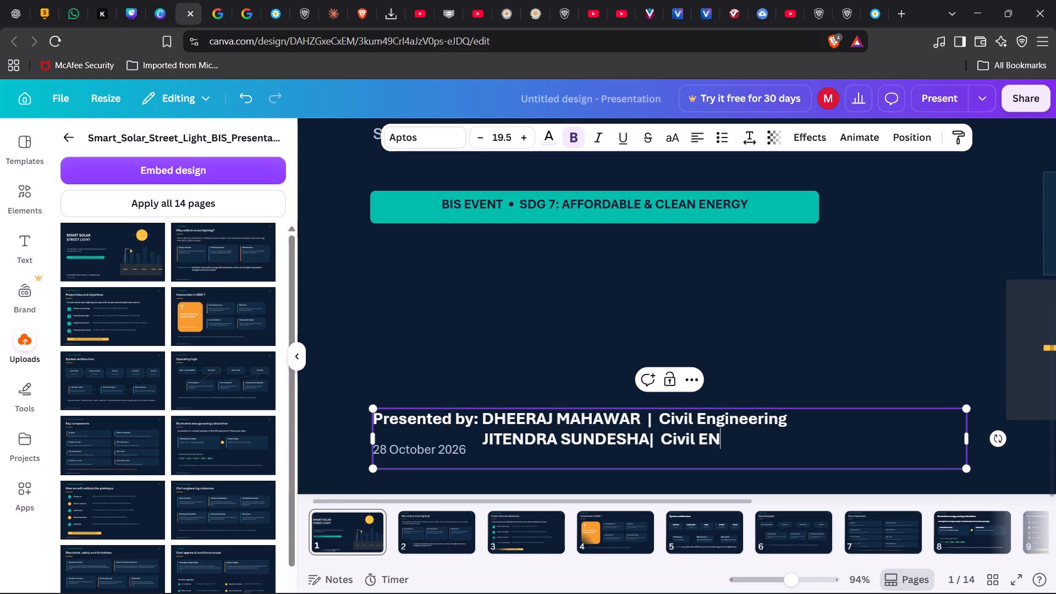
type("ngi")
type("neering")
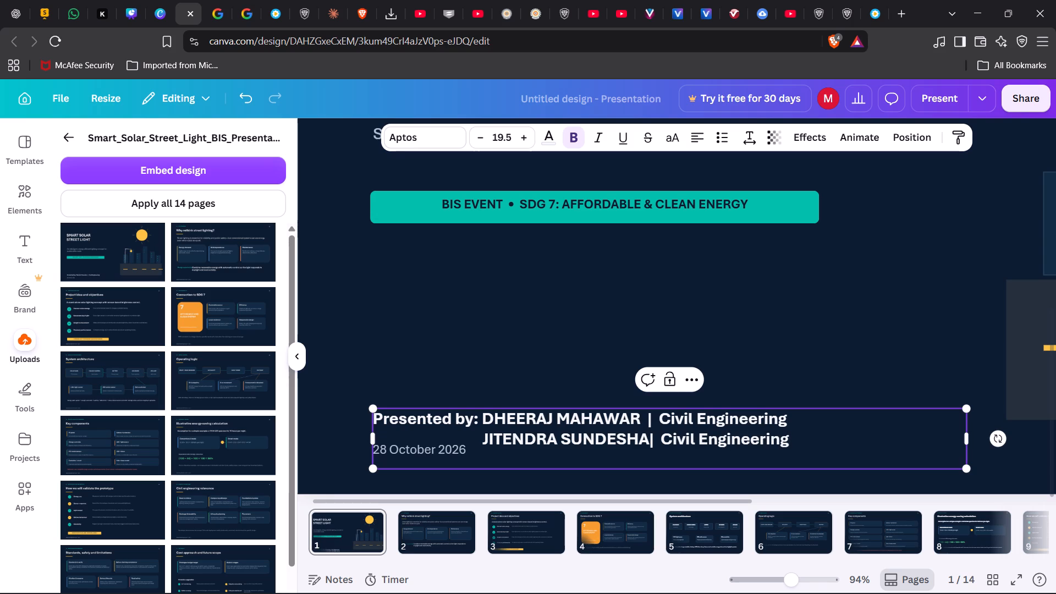
Add a third line beneath the second presenter's entry on the cover, indented with spaces to align with the names above.
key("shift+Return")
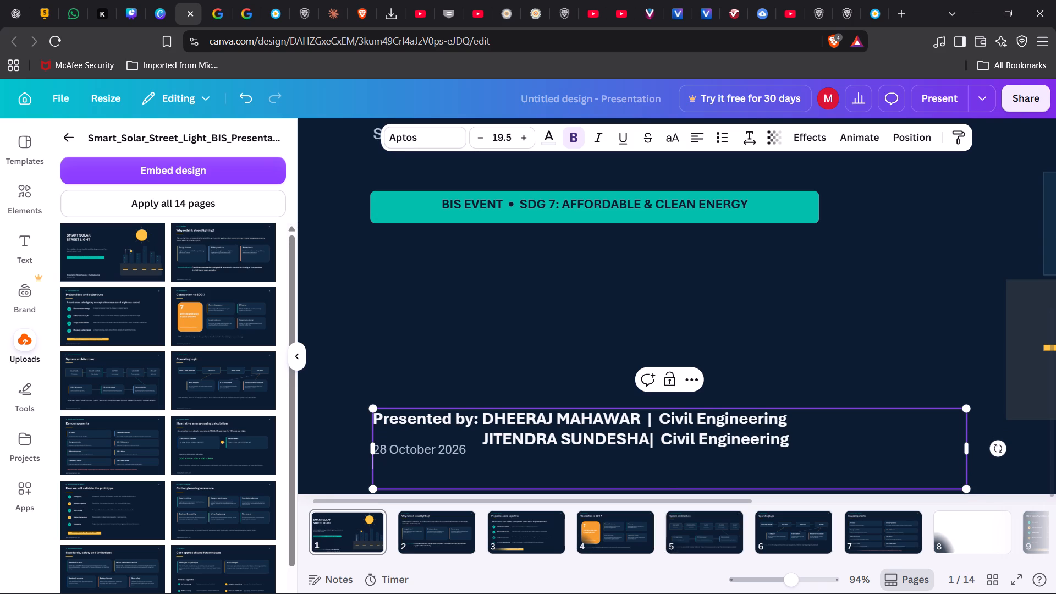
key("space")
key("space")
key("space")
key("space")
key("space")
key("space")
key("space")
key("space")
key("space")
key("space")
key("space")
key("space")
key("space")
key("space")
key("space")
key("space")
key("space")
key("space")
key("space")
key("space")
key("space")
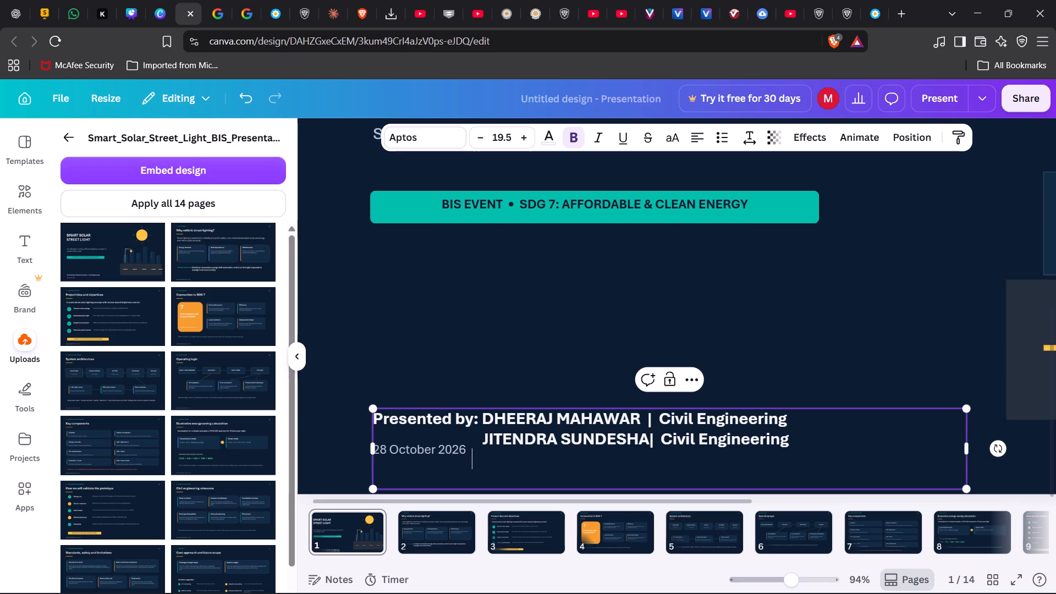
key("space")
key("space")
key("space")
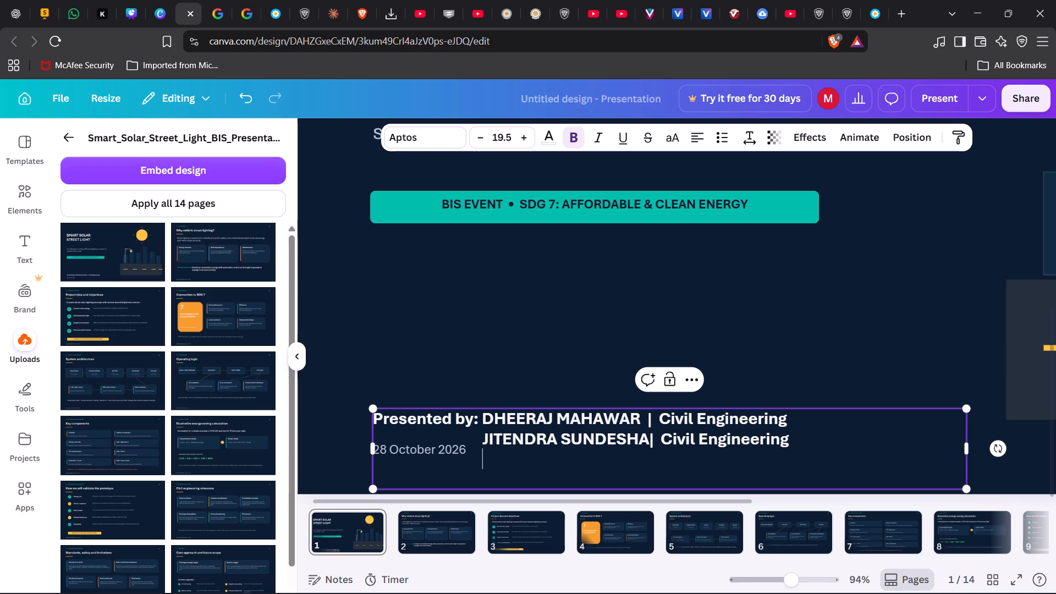
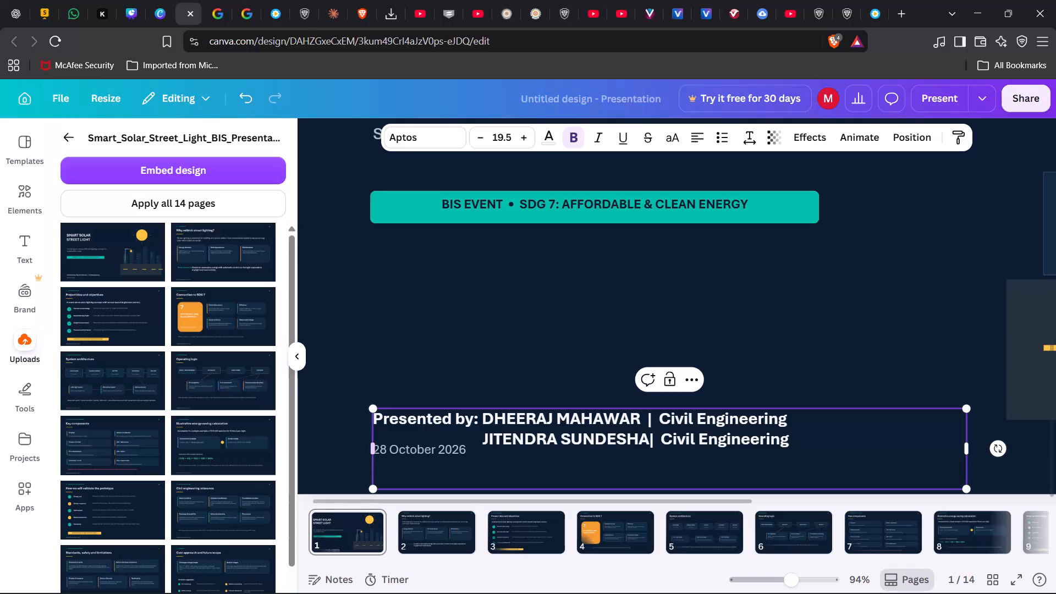
Delete the "28 October 2026" date text from the cover page.
left_click(421, 453)
left_click(411, 452)
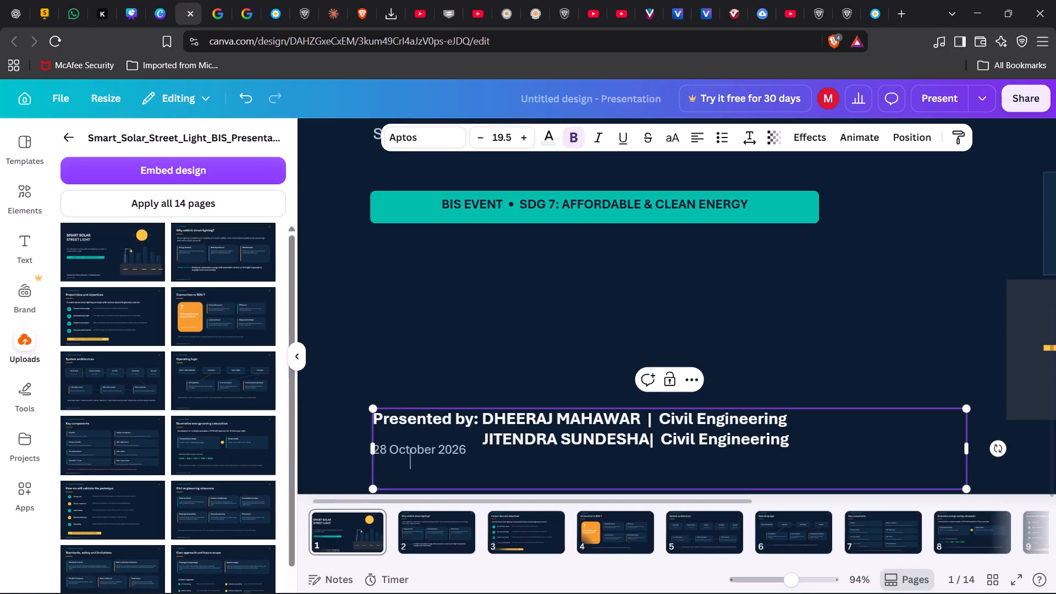
left_click(403, 447)
left_click(333, 438)
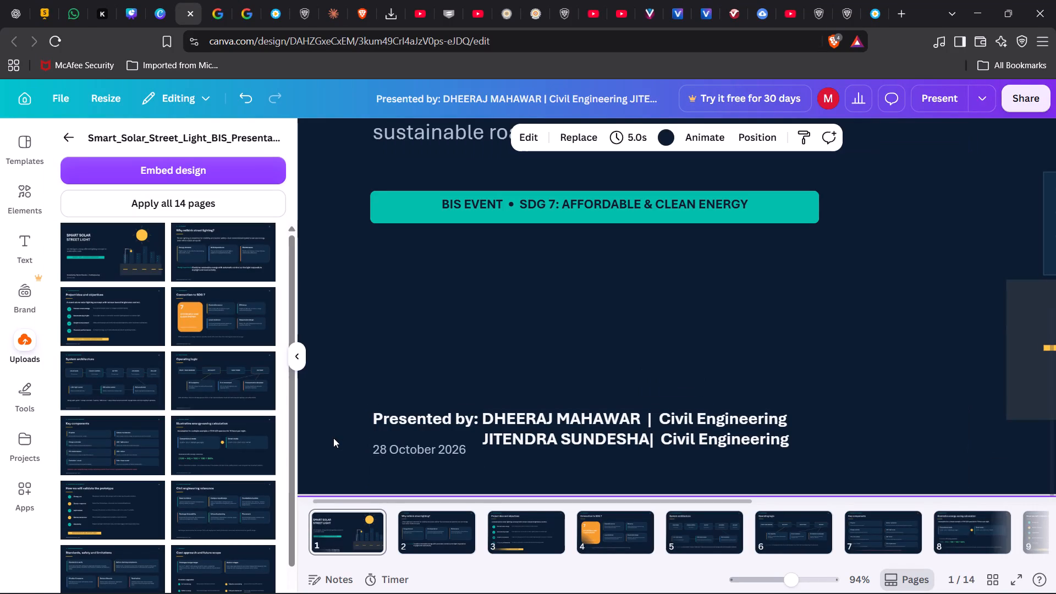
left_click_drag(391, 449, 332, 476)
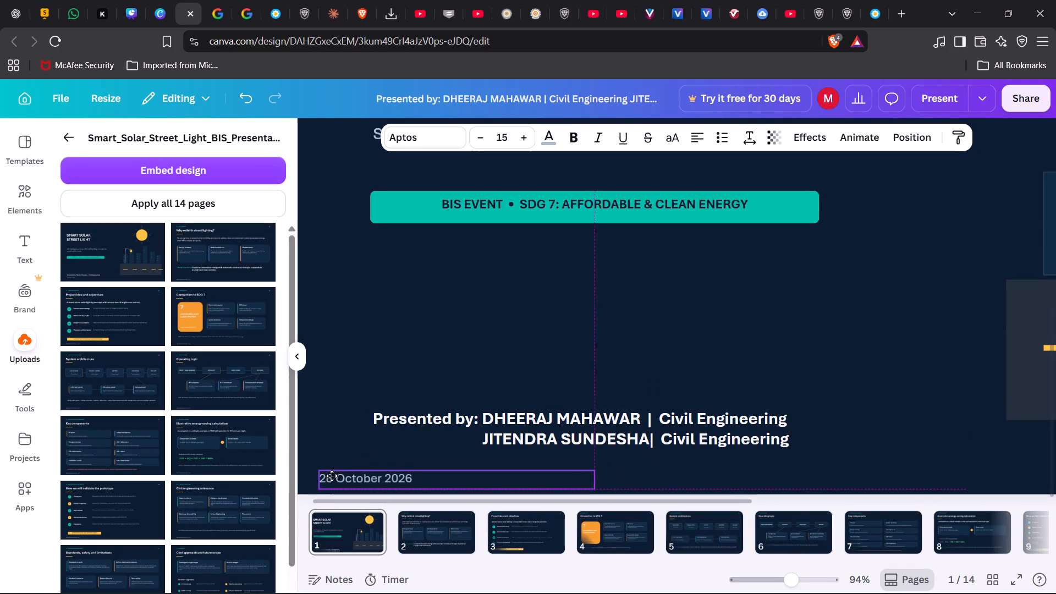
left_click_drag(332, 476, 318, 478)
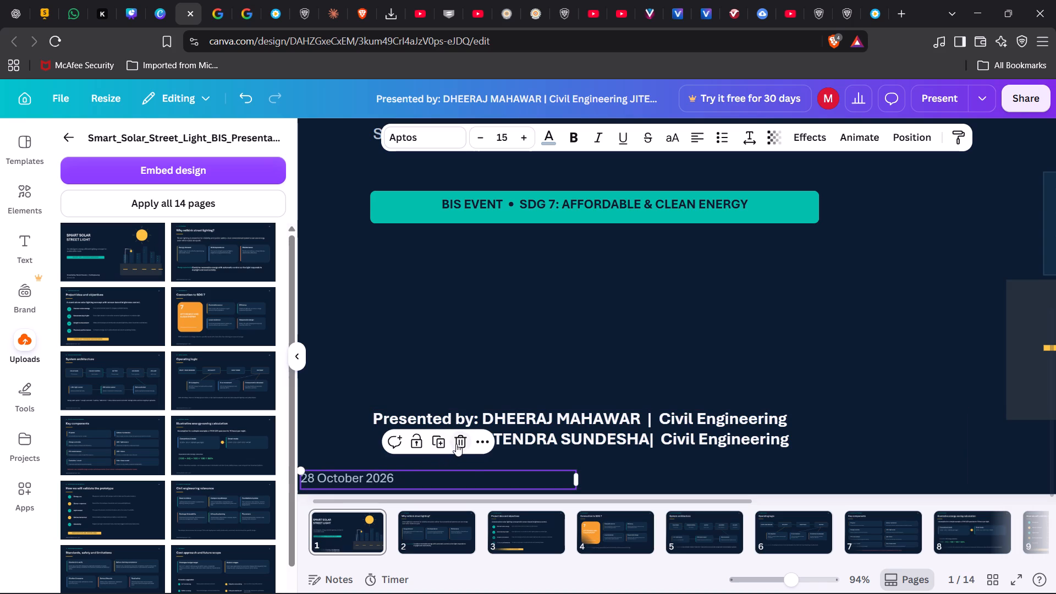
left_click(458, 443)
Add the third presenter's full name in capitals on a new line, aligned with spaces beneath the second presenter's name.
left_click(491, 444)
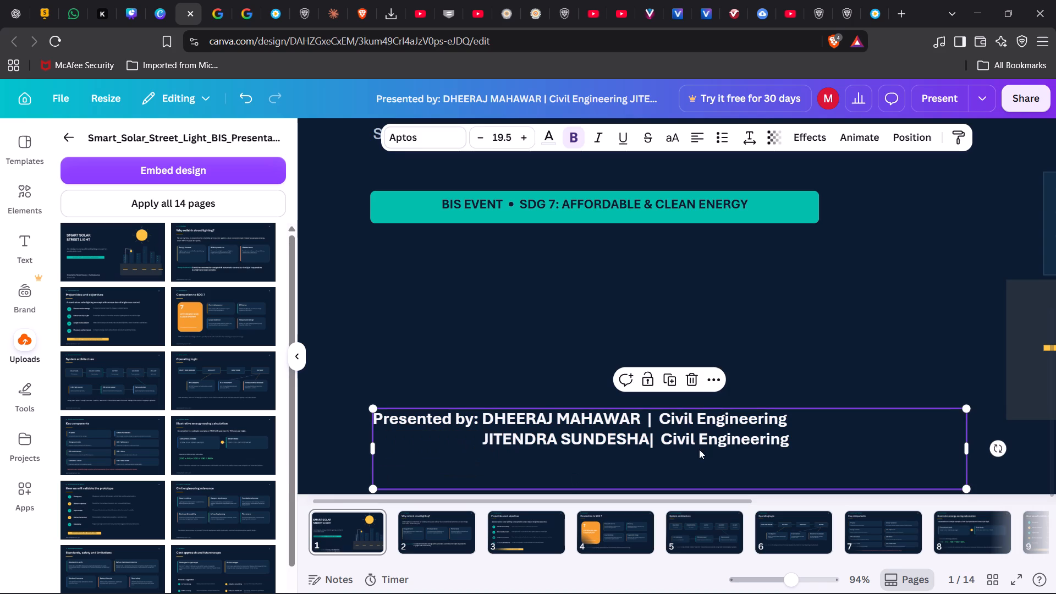
left_click(785, 437)
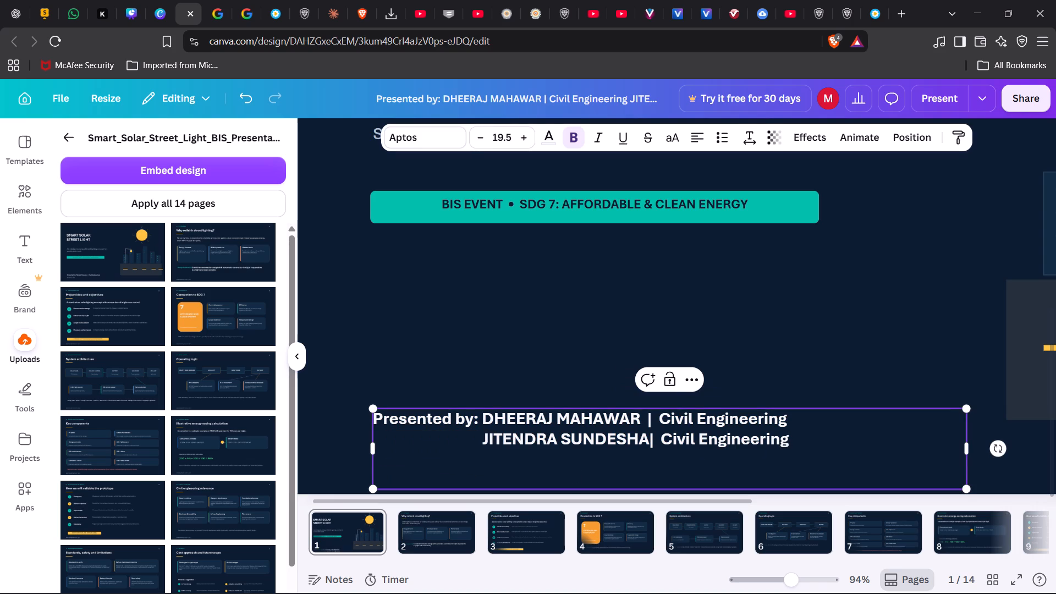
key("shift+Return")
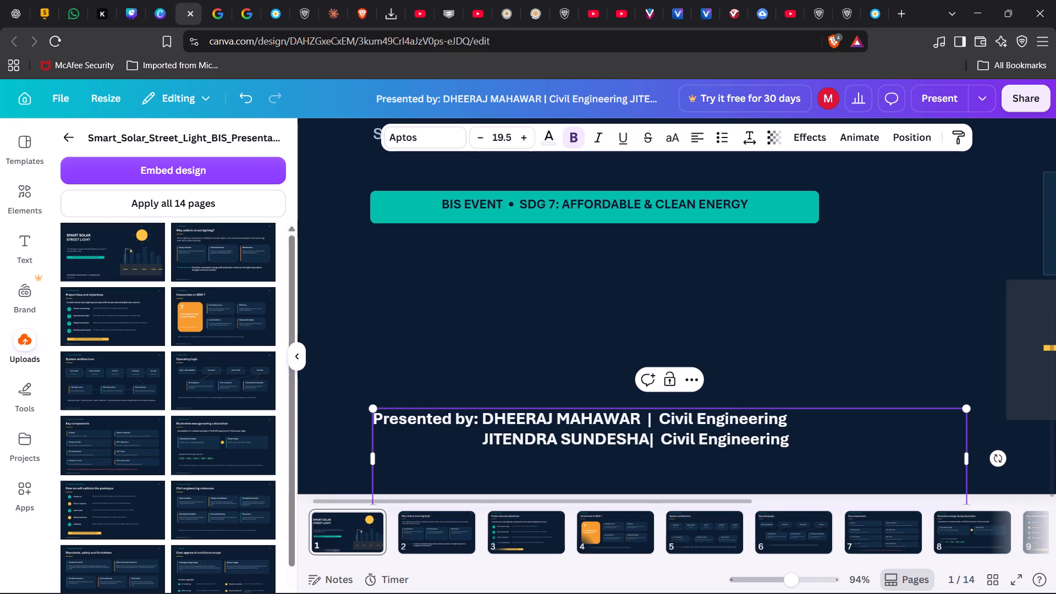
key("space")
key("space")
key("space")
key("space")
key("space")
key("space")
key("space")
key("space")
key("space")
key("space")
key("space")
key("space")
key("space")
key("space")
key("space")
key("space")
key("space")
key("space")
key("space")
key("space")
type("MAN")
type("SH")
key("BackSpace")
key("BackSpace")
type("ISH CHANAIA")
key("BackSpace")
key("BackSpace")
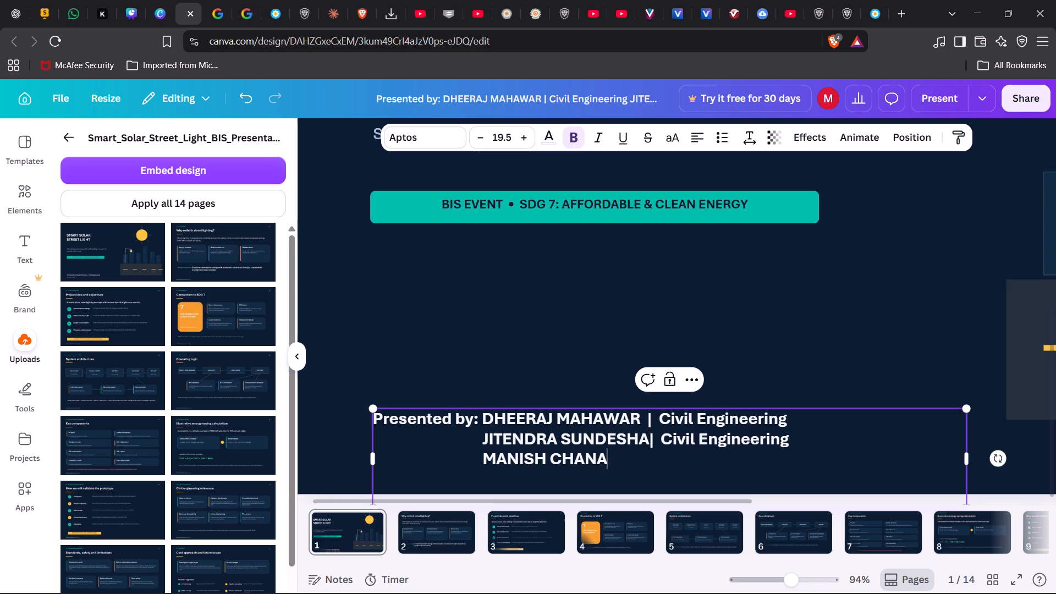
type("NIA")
Append "| Civil Engineering" after the third presenter's name, aligned with the department entries above.
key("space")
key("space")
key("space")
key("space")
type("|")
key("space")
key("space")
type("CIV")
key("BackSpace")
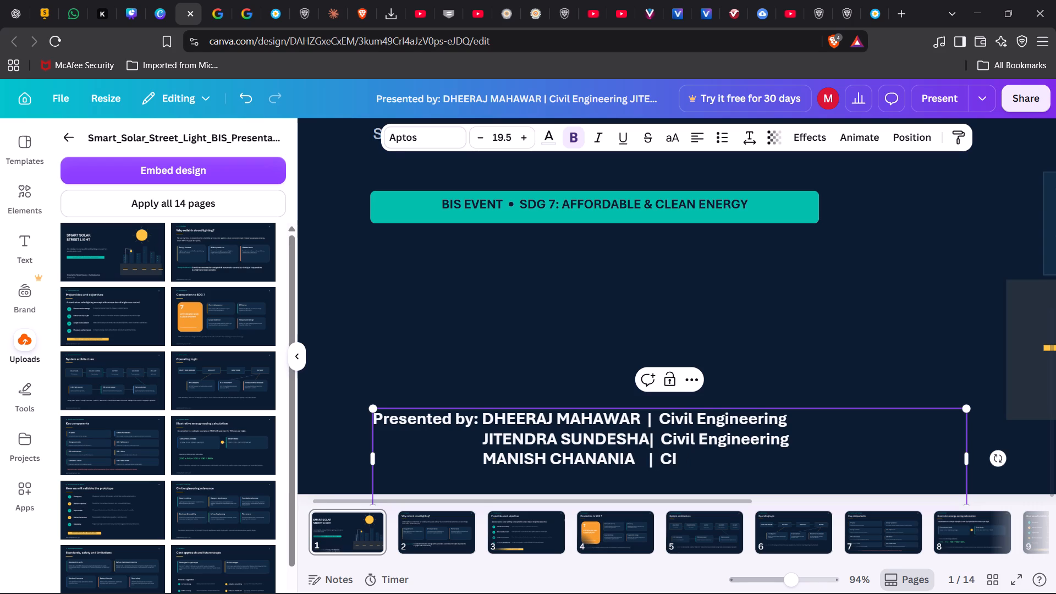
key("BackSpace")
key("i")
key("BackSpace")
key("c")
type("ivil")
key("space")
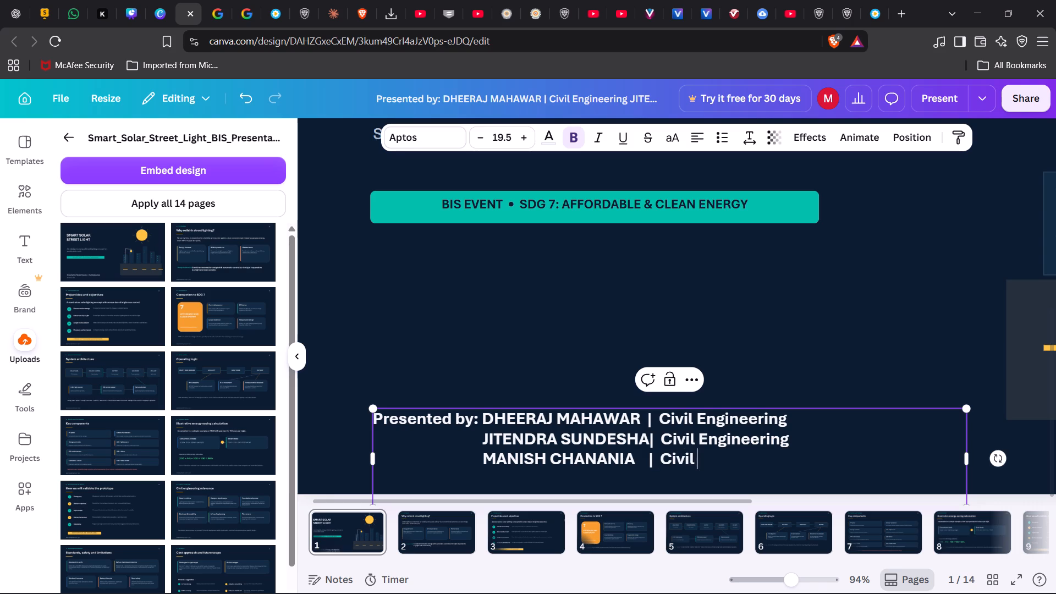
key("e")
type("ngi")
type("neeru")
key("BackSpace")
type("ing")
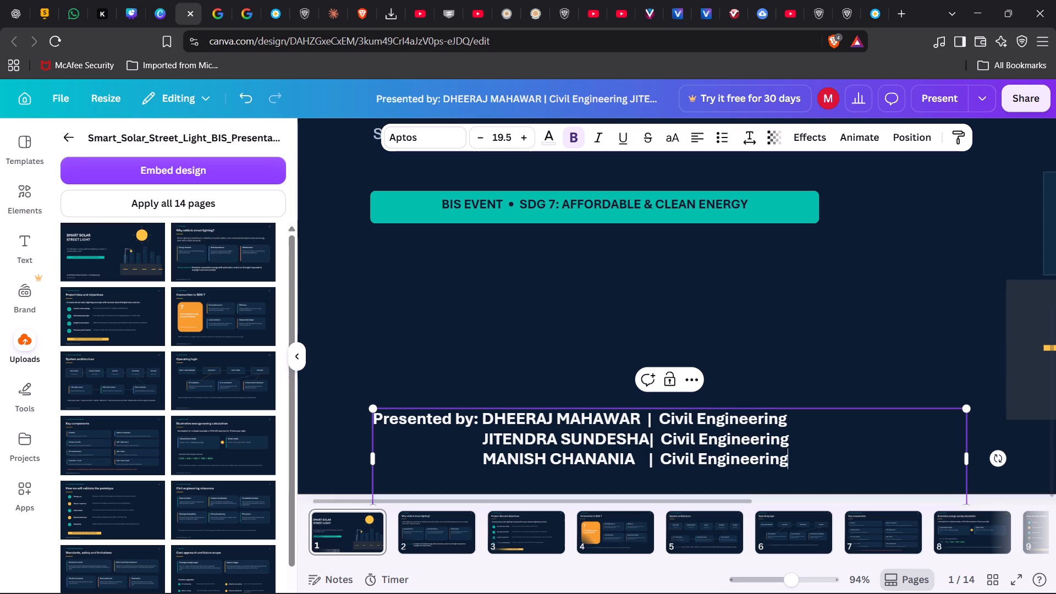
left_click(768, 362)
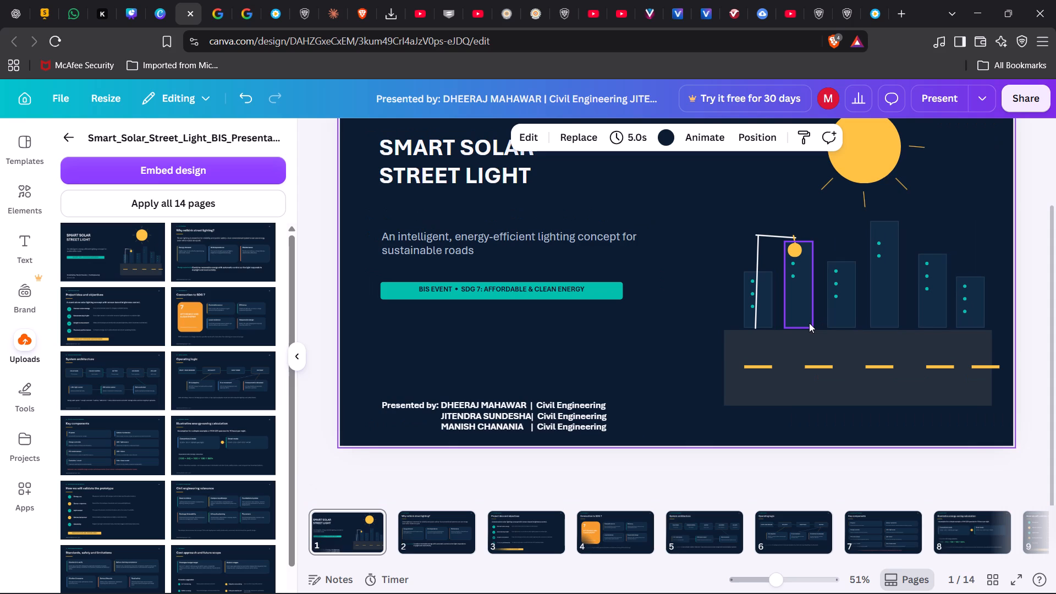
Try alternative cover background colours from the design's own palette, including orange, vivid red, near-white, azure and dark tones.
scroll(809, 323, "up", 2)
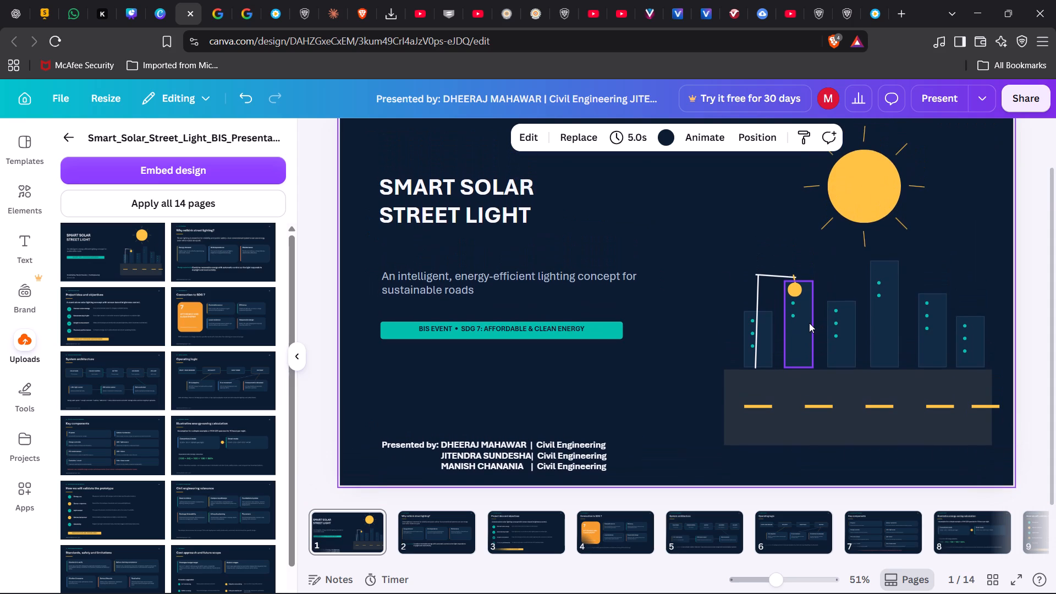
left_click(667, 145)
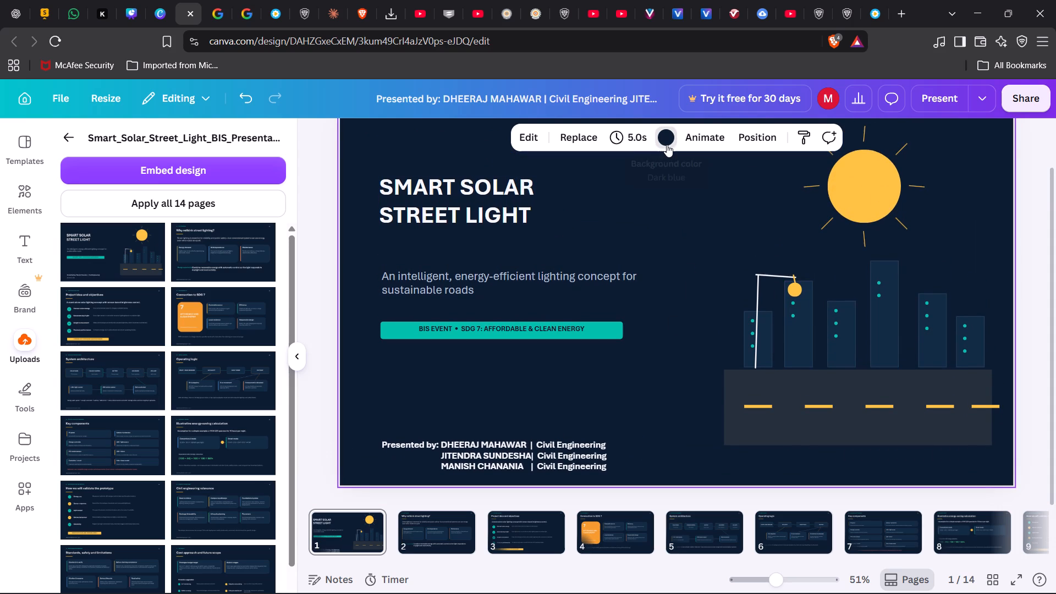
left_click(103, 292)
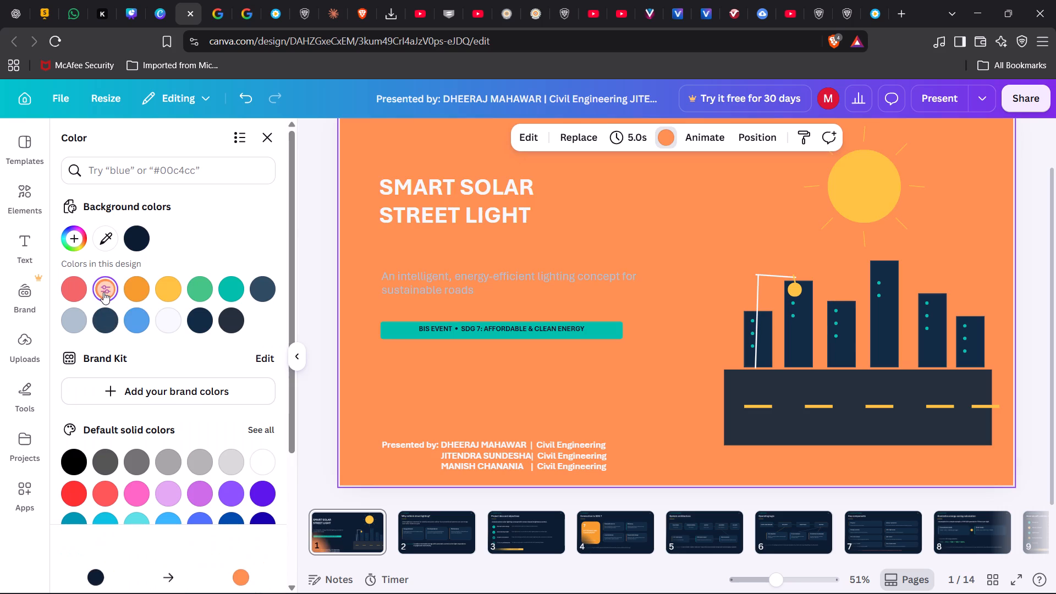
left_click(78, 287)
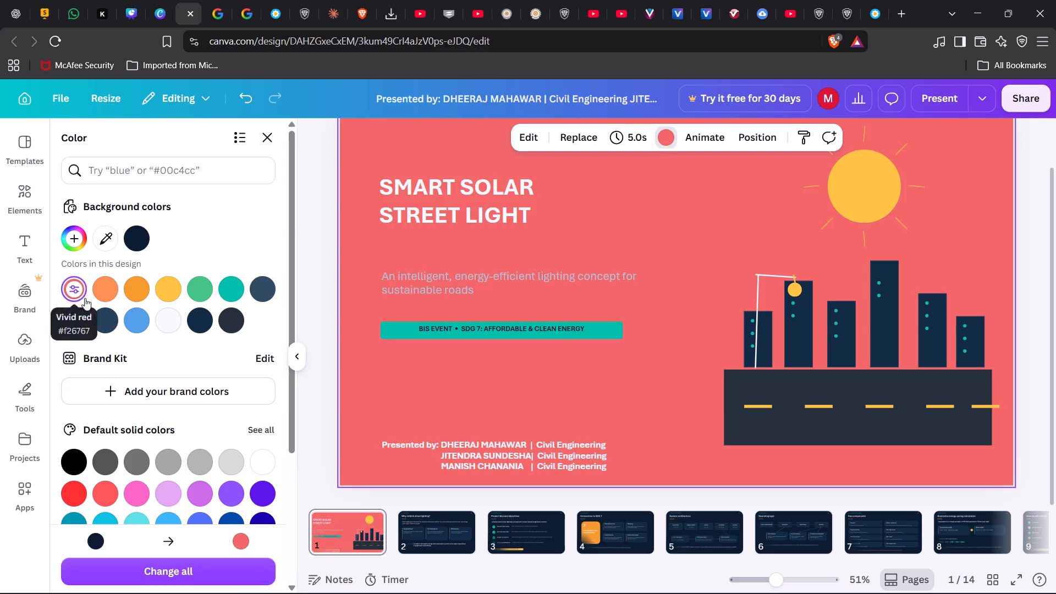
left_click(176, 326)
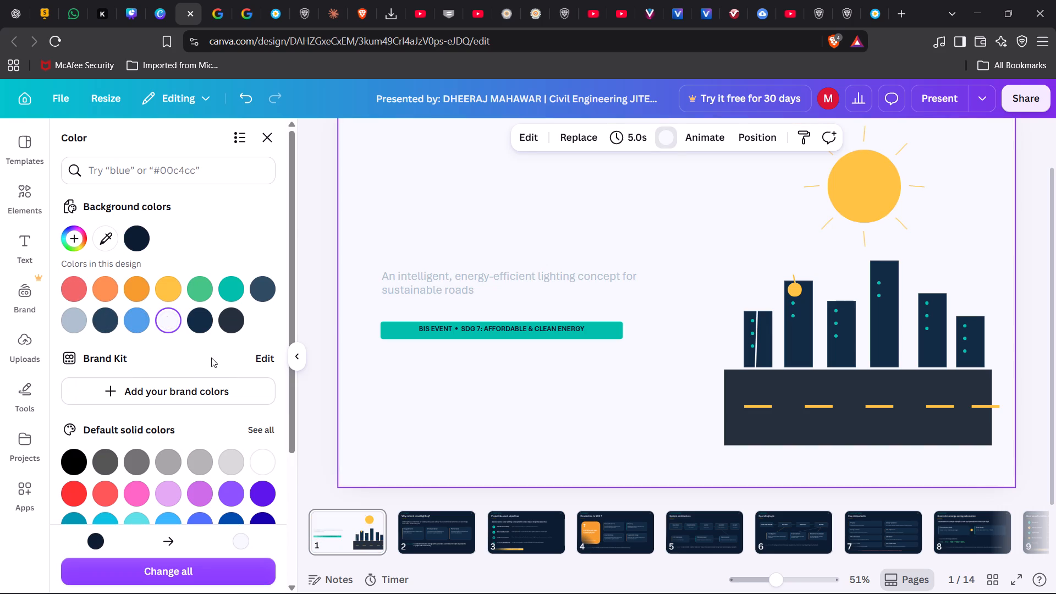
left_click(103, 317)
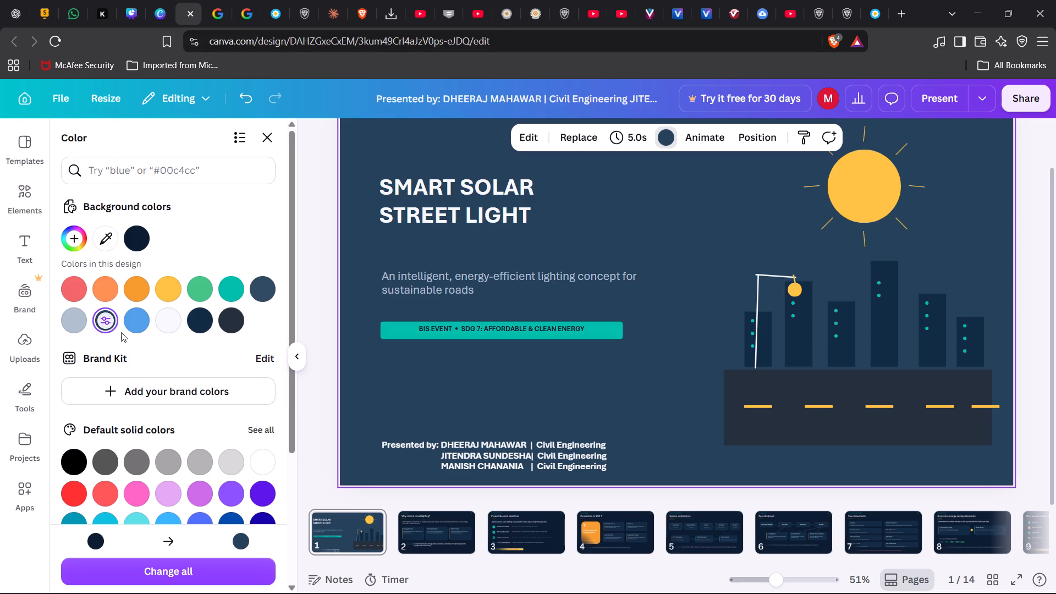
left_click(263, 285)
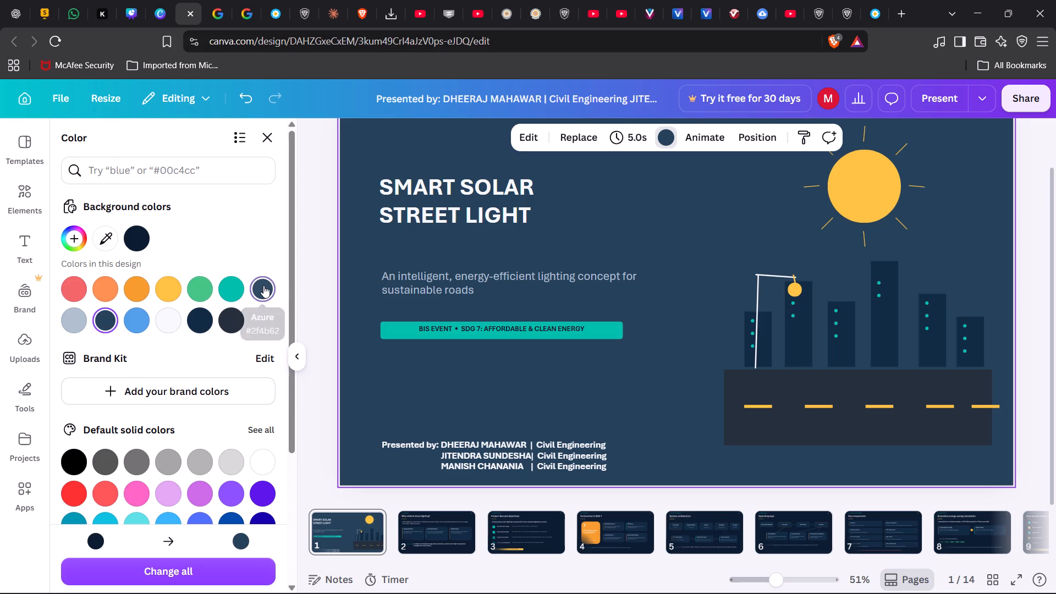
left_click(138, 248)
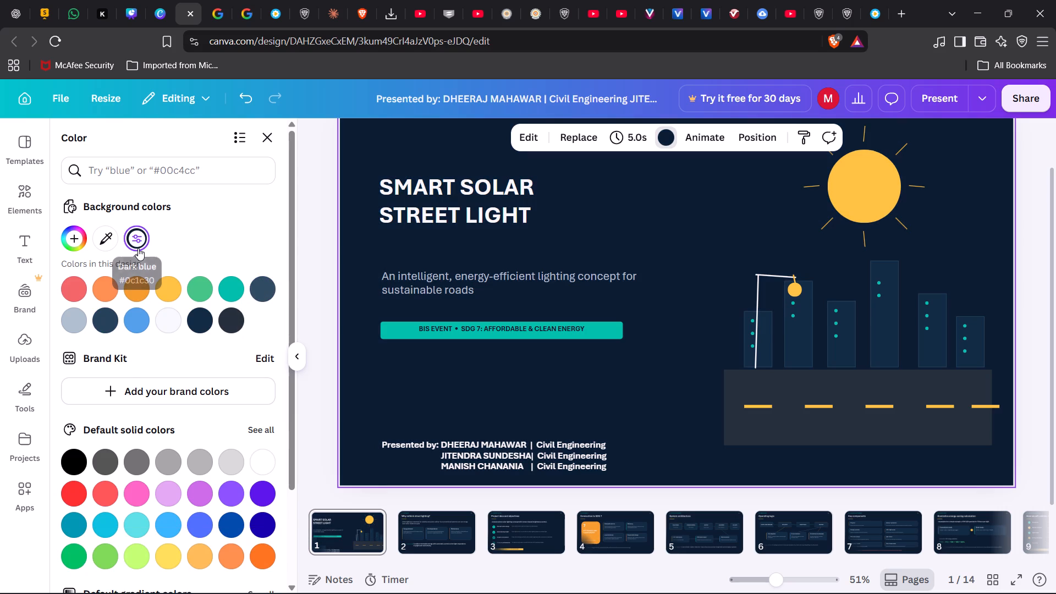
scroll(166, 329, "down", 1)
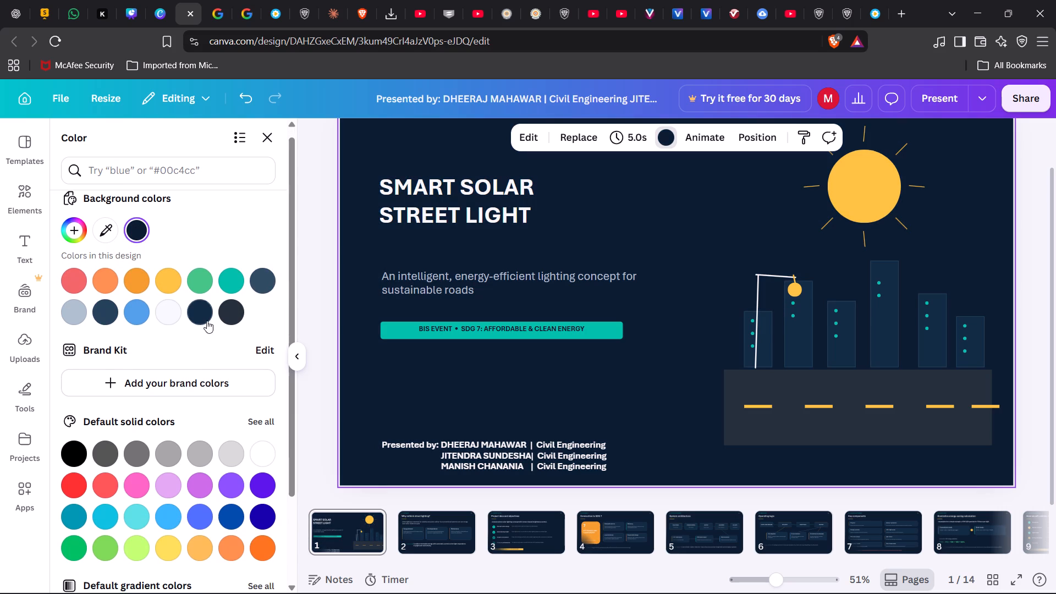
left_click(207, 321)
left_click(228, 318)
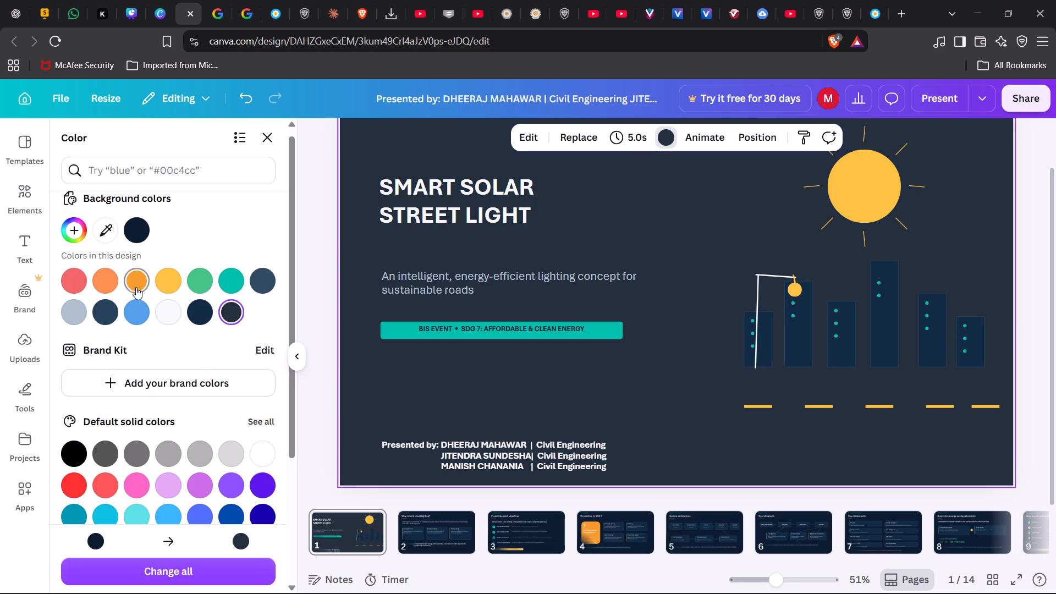
Set the cover page background to a custom solid black, #000000.
left_click(78, 219)
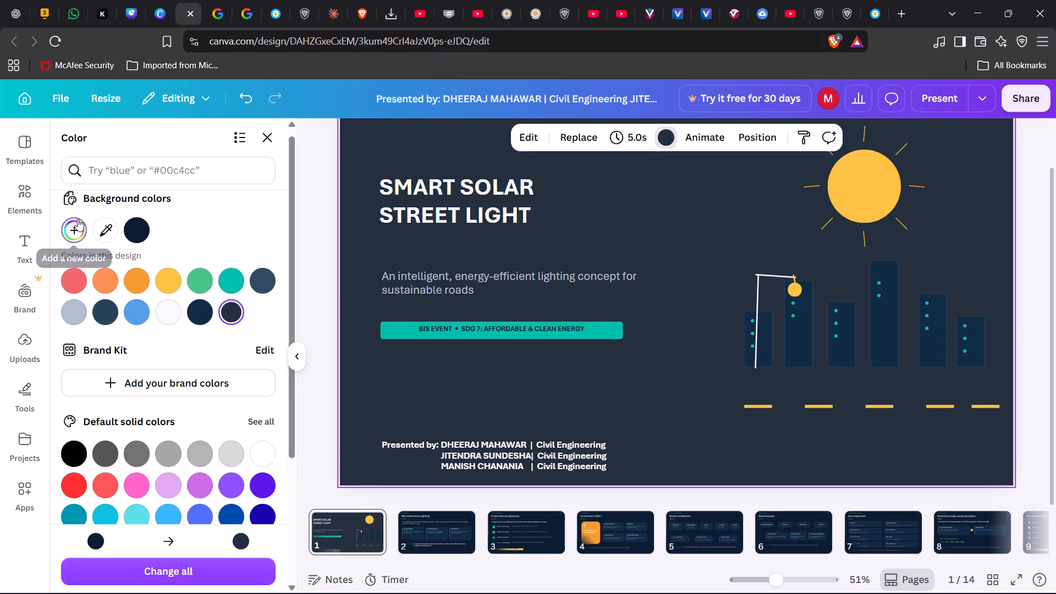
left_click_drag(152, 342, 35, 382)
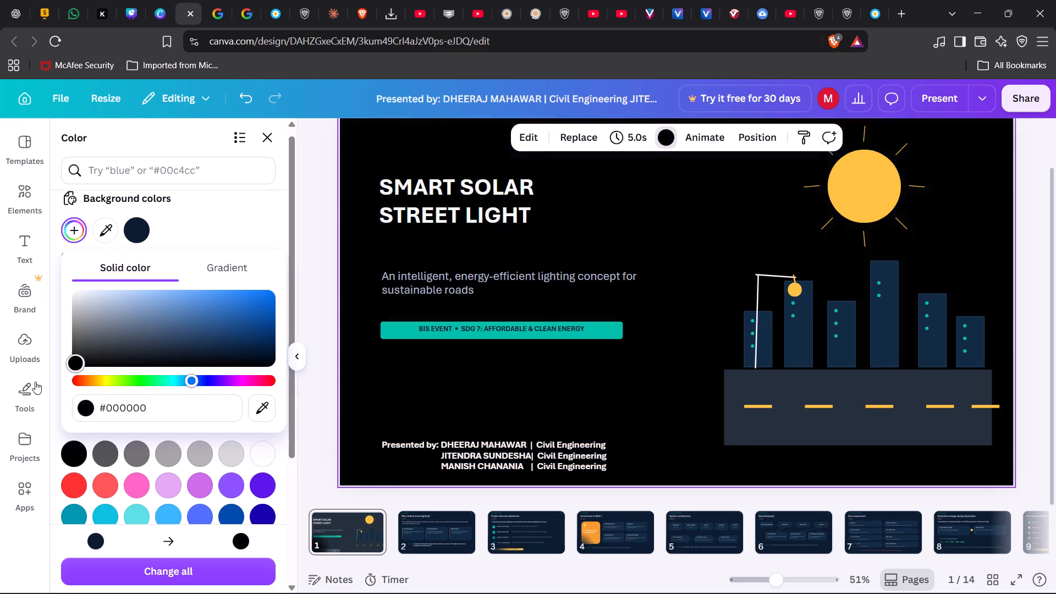
left_click_drag(35, 382, 10, 391)
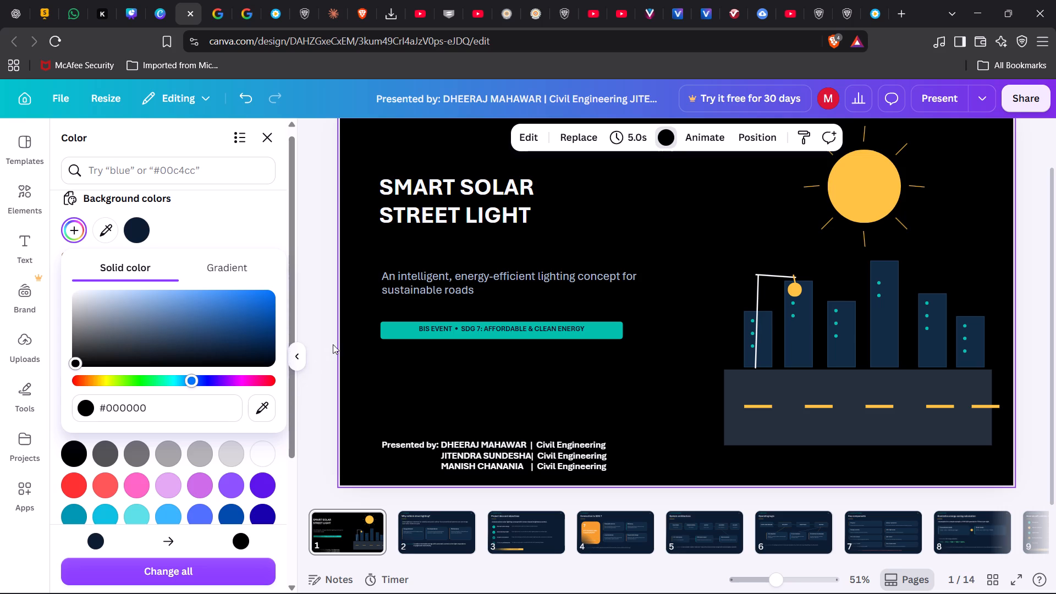
left_click(312, 313)
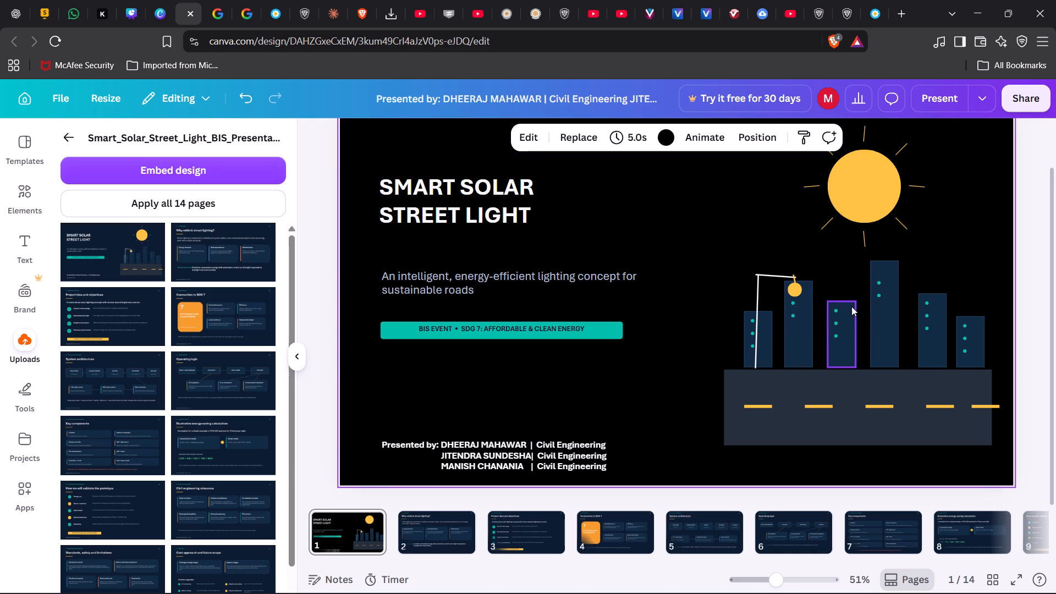
Select the "BIS EVENT • SDG 7: AFFORDABLE & CLEAN ENERGY" banner text on the cover.
left_click(607, 332)
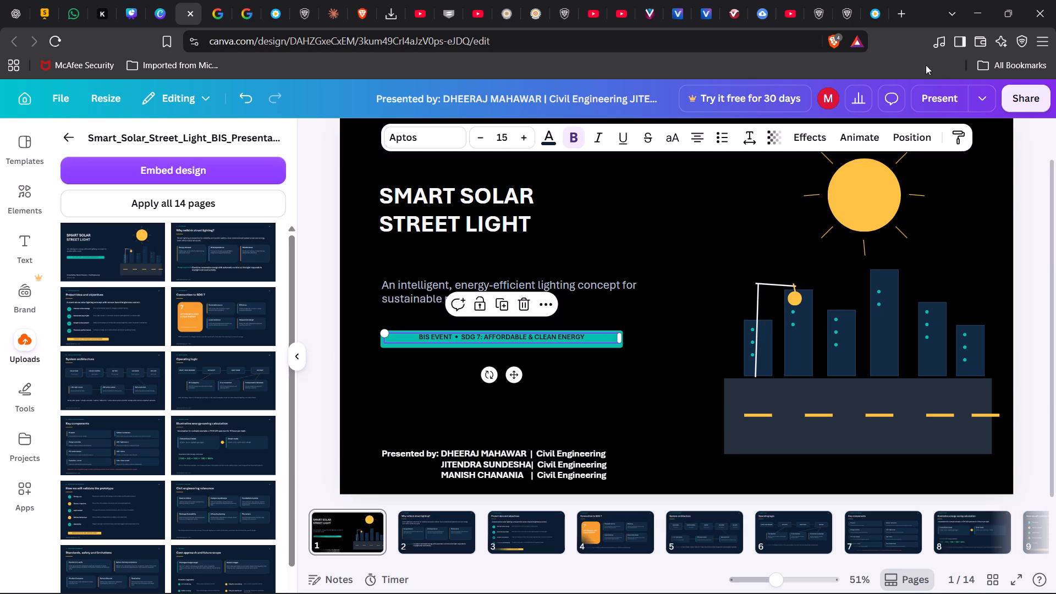
Copy the share link of the Smart Solar Street Light presentation, with access kept to the owner only.
left_click(1027, 89)
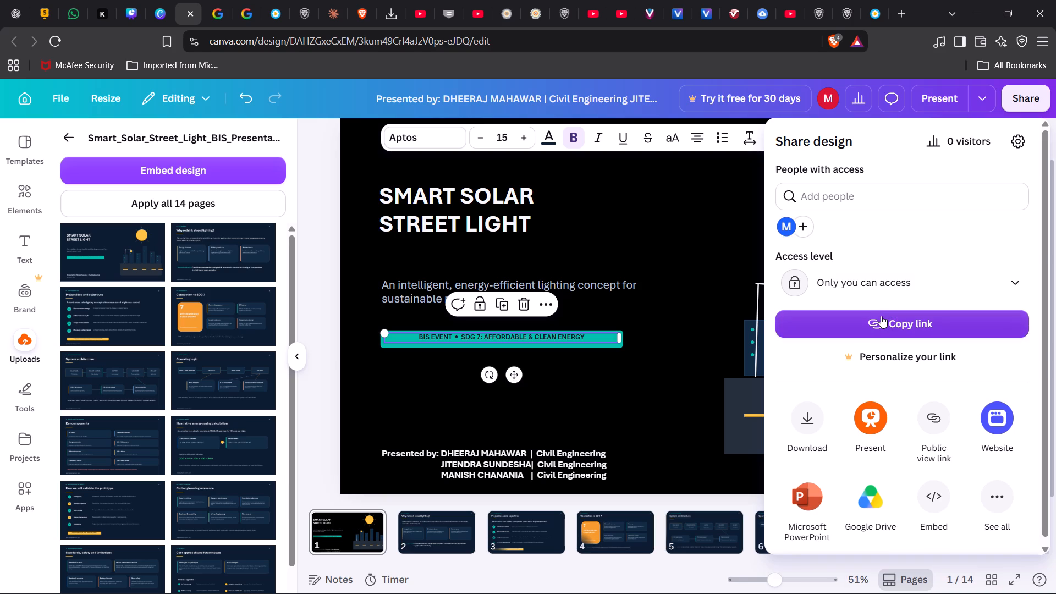
left_click(881, 316)
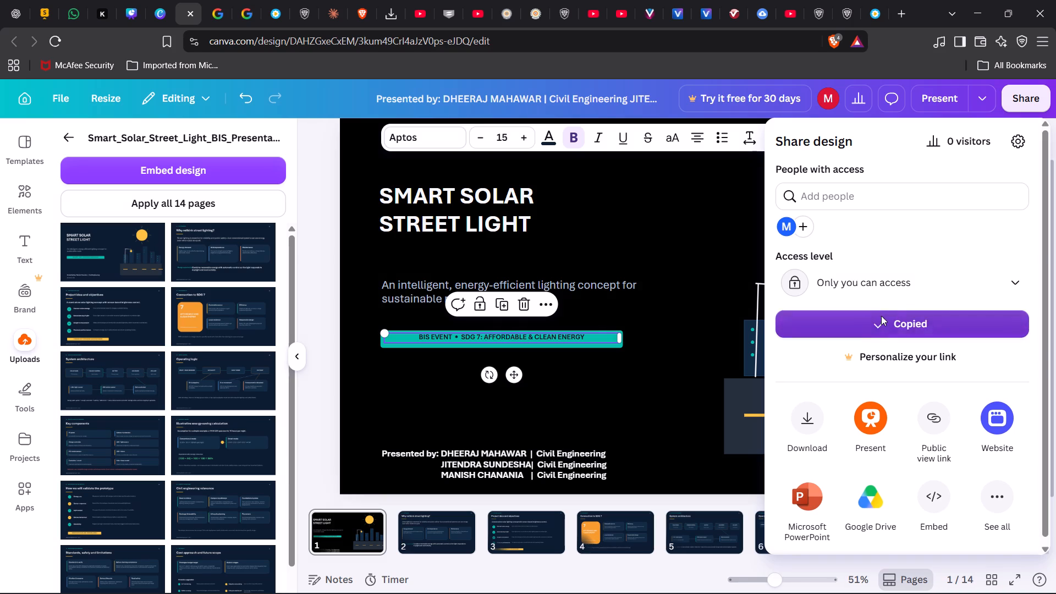
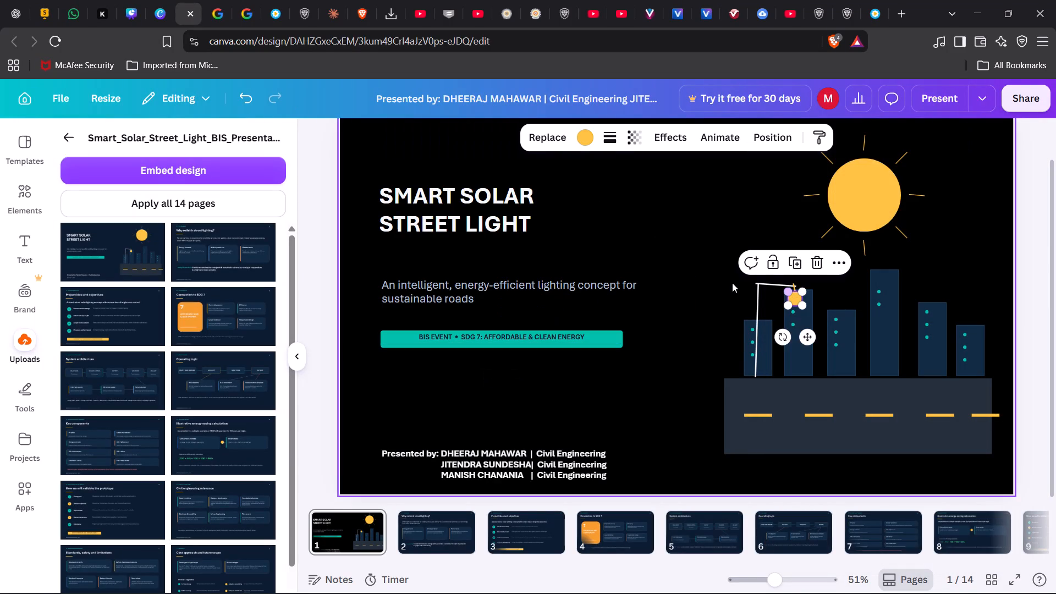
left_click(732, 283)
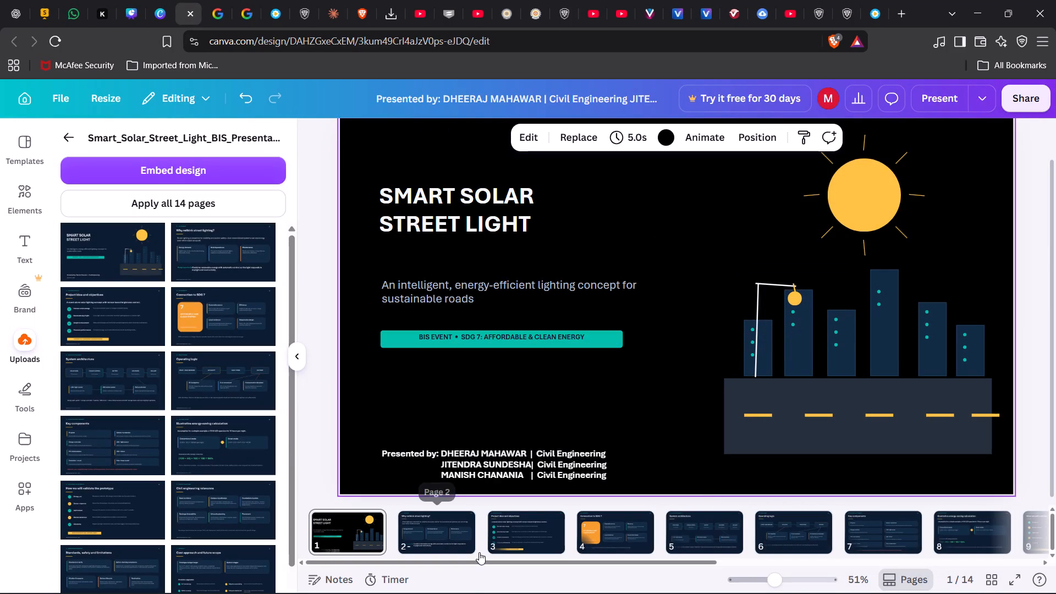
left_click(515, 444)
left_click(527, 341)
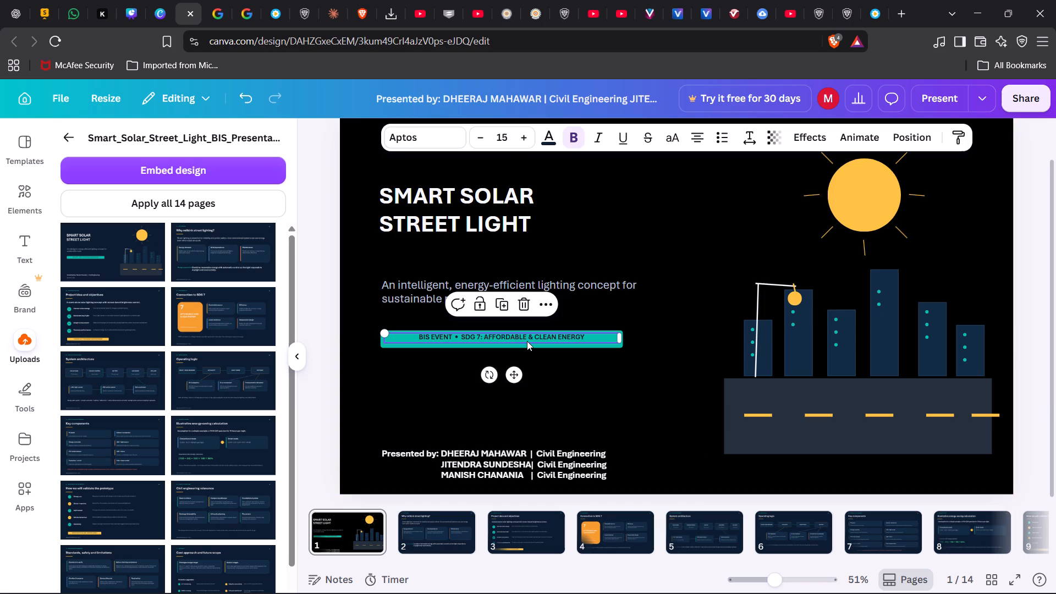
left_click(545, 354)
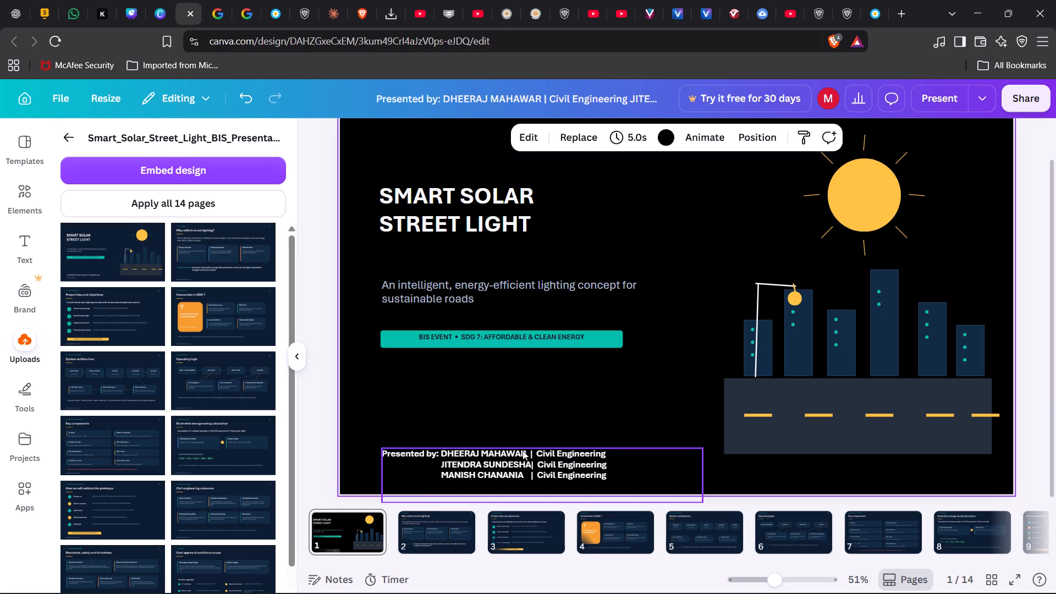
Check page 2 of the deck, switch to the presentation templates page and open the black-and-blue "GROUP PROJECT" template's preview.
left_click(455, 533)
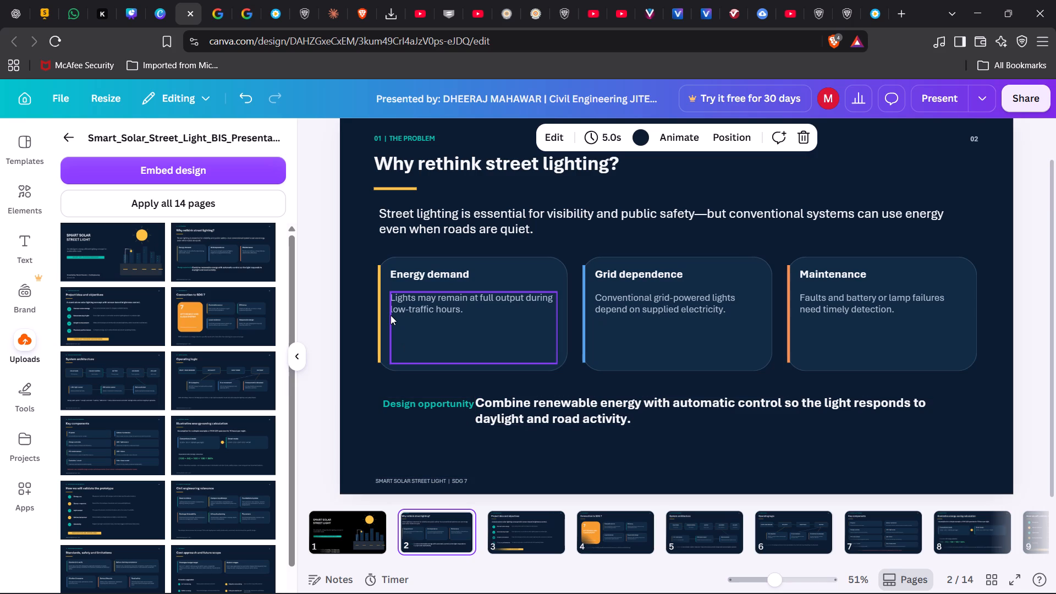
left_click(156, 7)
scroll(400, 442, "down", 1)
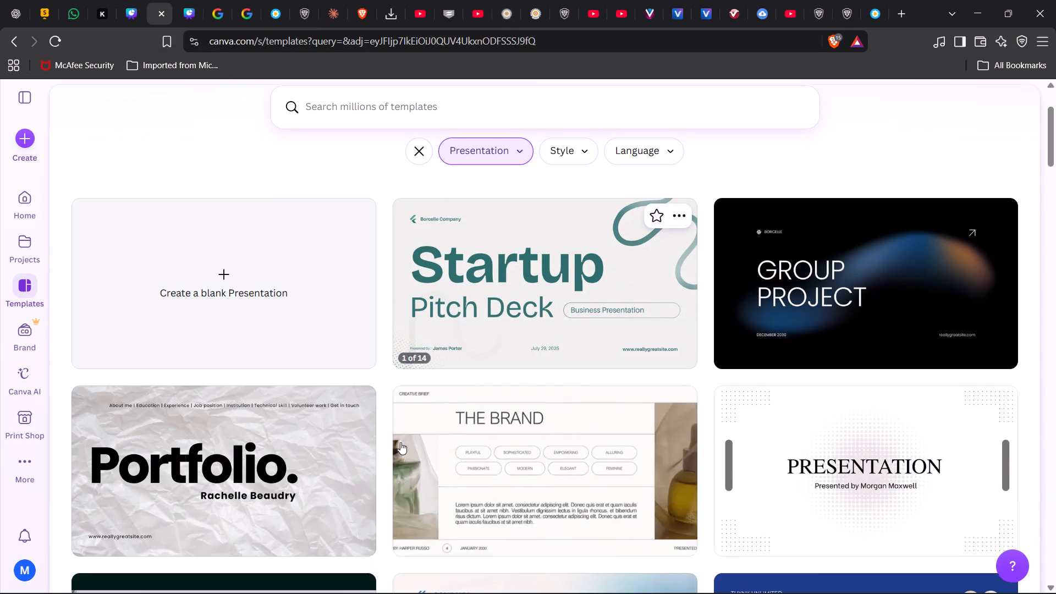
scroll(400, 442, "down", 1)
left_click(795, 307)
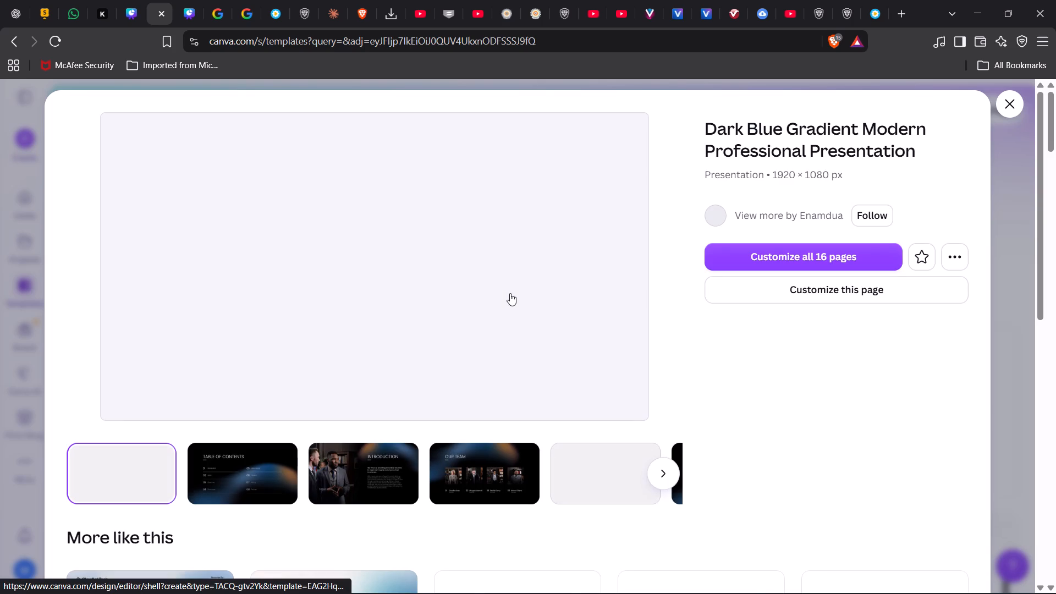
Examine the Dark Blue Gradient template's Introduction, Our Team, Objectives and Showcase pages for their background and layout style.
left_click(353, 482)
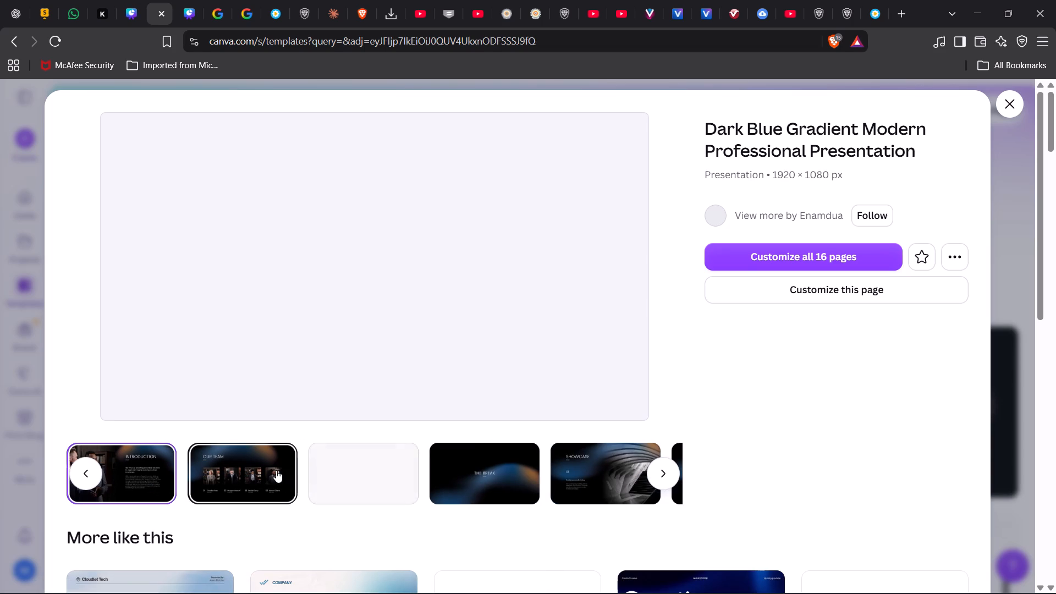
left_click(243, 468)
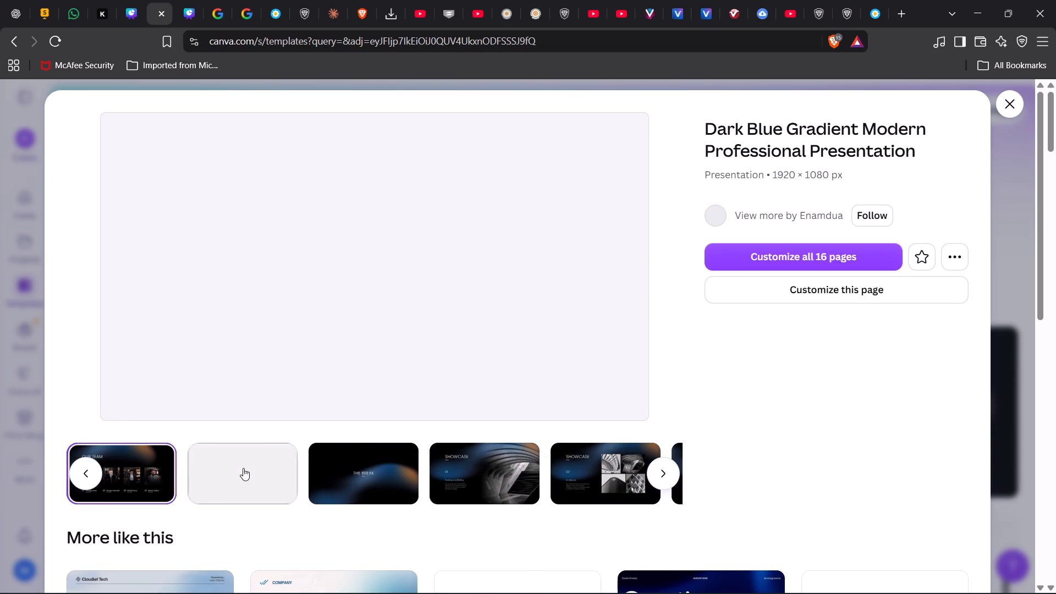
scroll(170, 471, "right", 3)
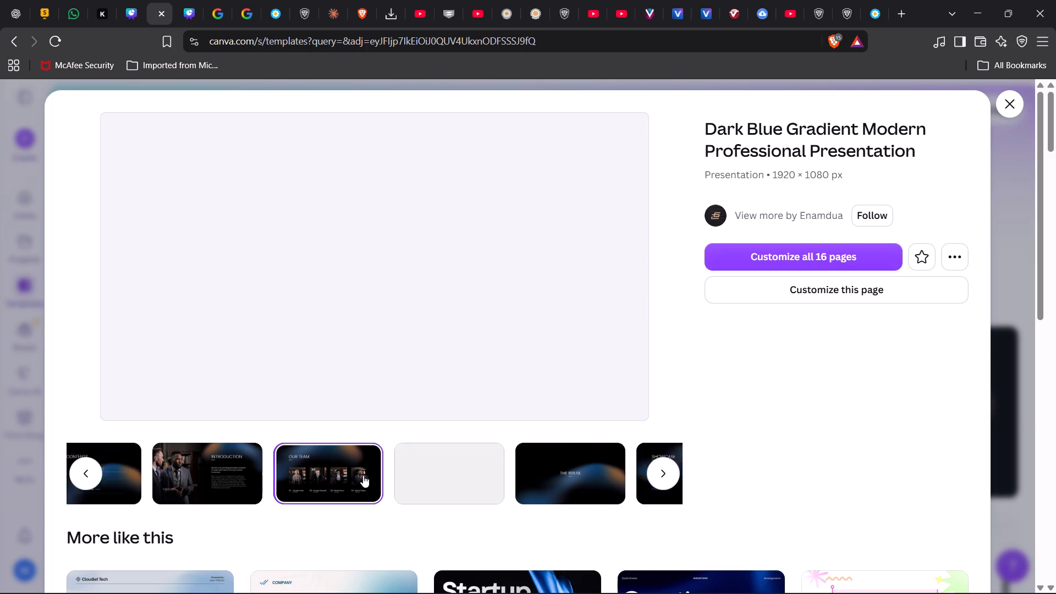
scroll(450, 456, "right", 2)
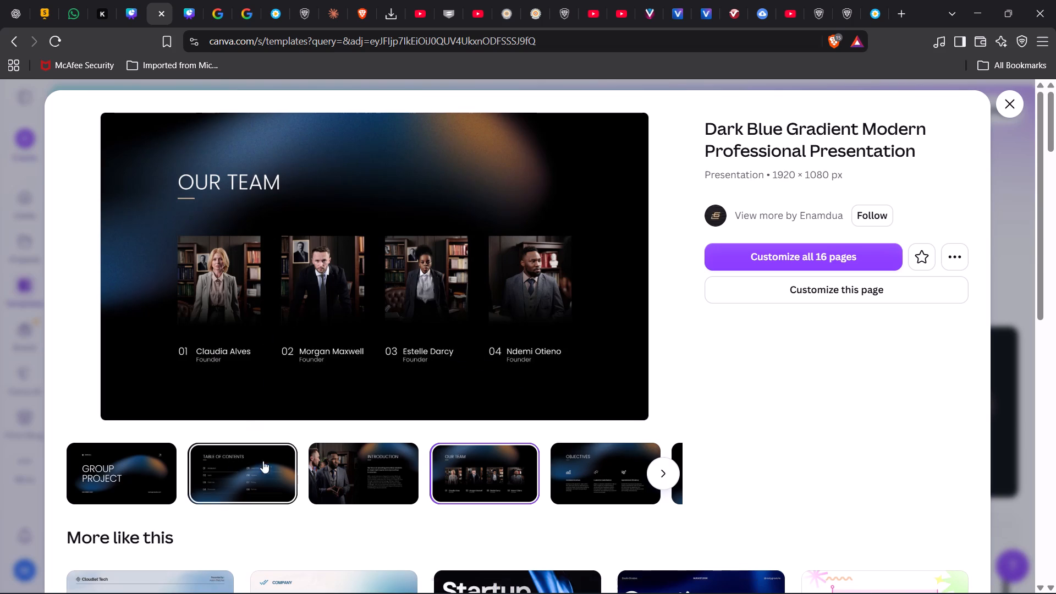
left_click(357, 469)
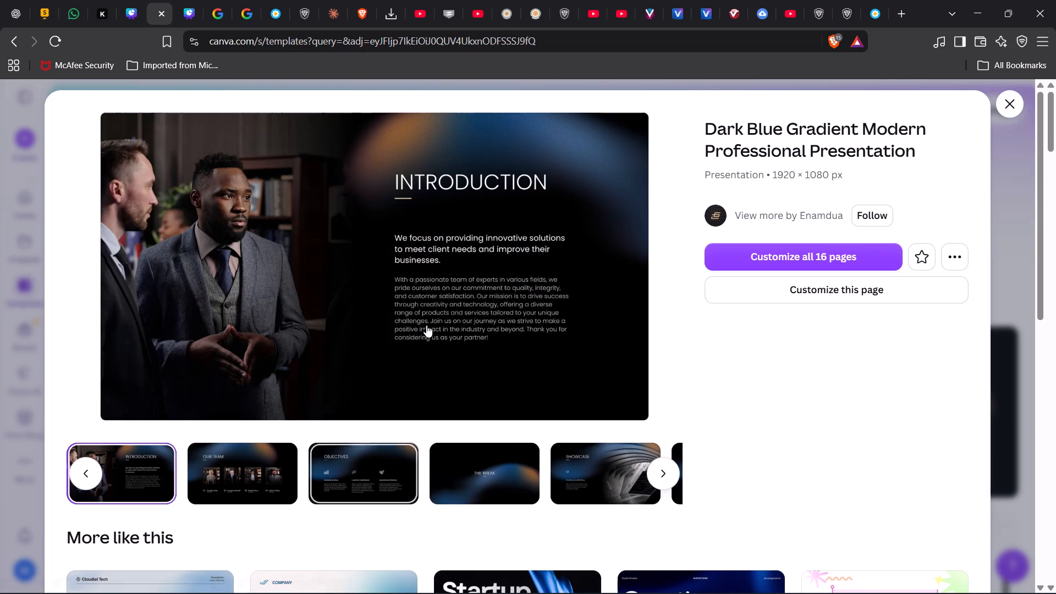
left_click(353, 465)
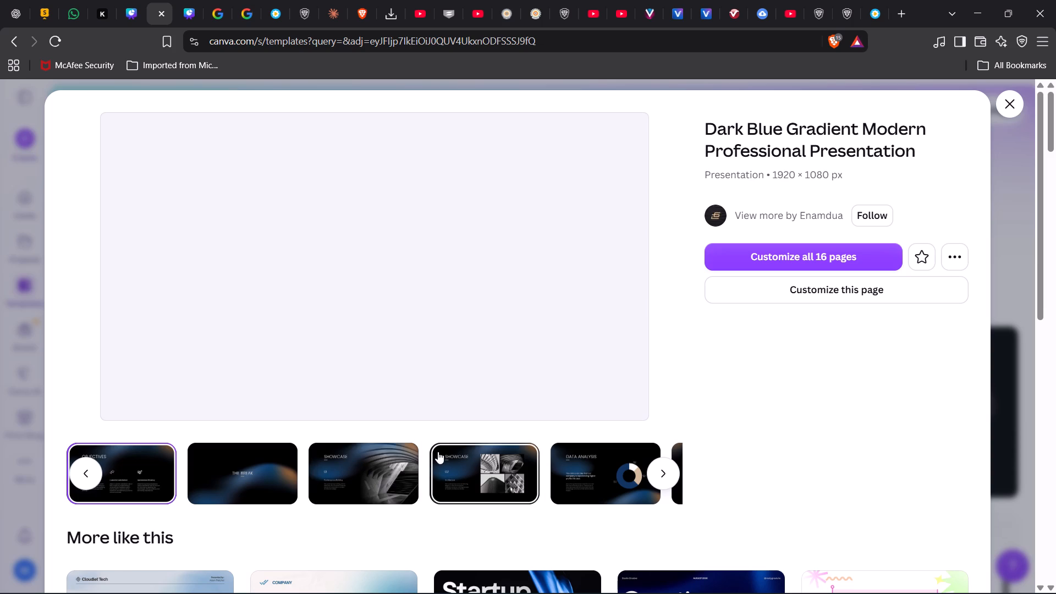
left_click(371, 465)
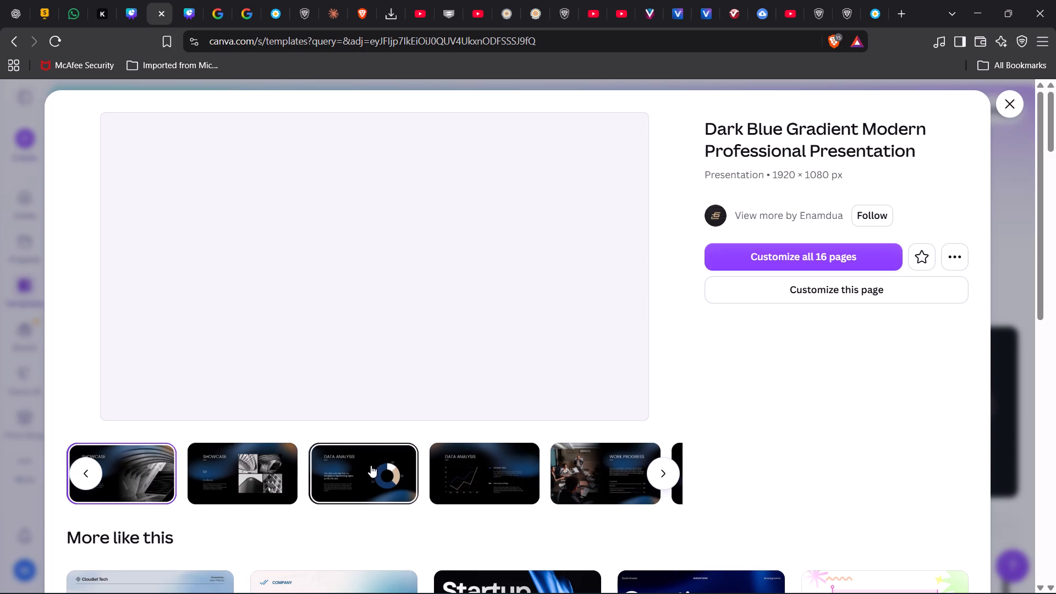
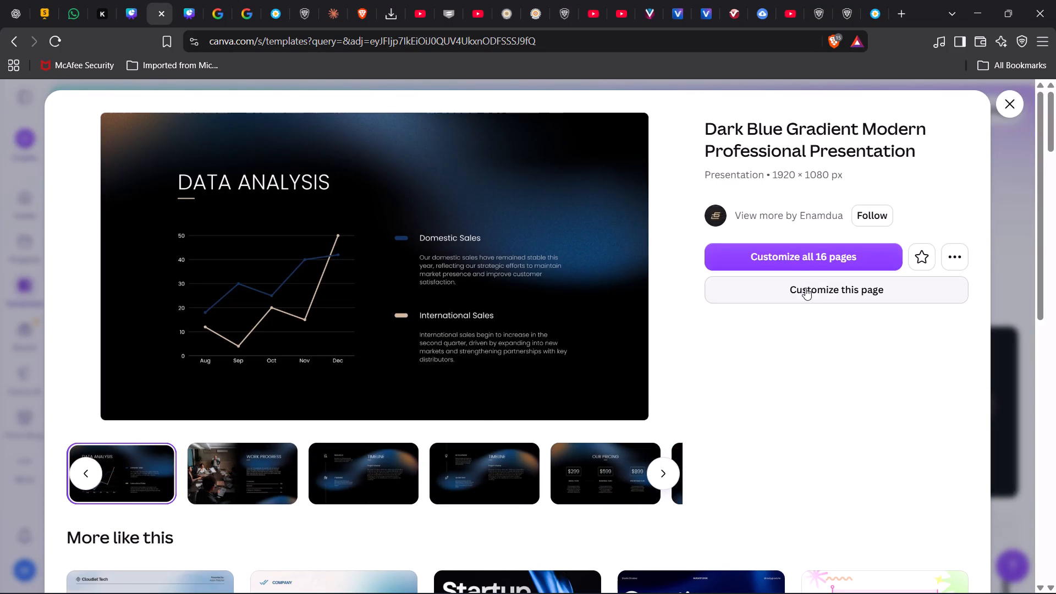
Open all 16 pages of the Dark Blue Gradient Modern Professional Presentation template as an editable design.
left_click(779, 259)
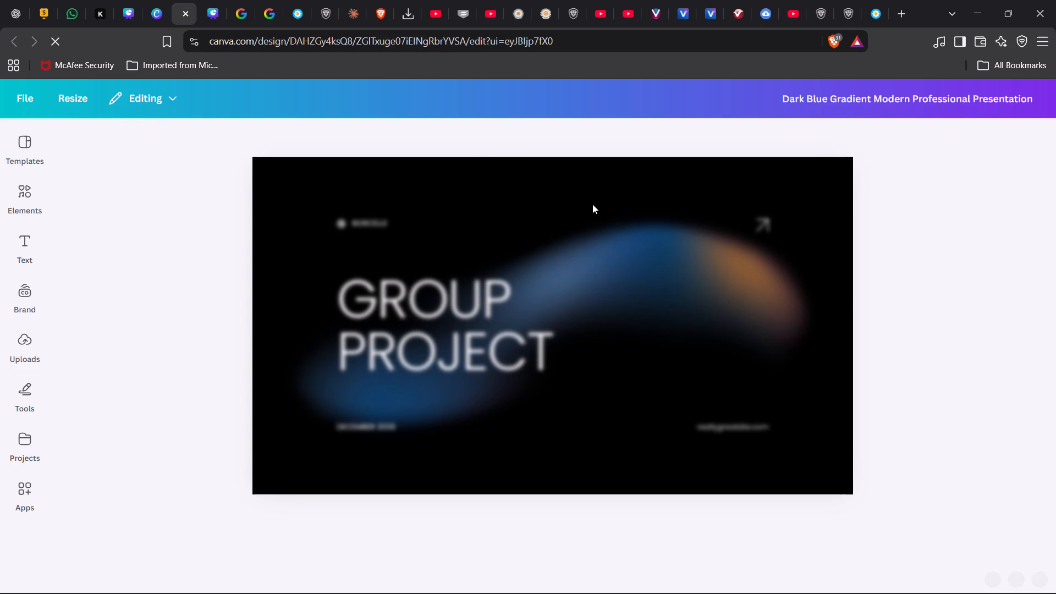
Switch to the Smart Solar Street Light deck and apply the uploaded presentation's title page to page 2.
left_click(212, 9)
scroll(416, 314, "up", 4)
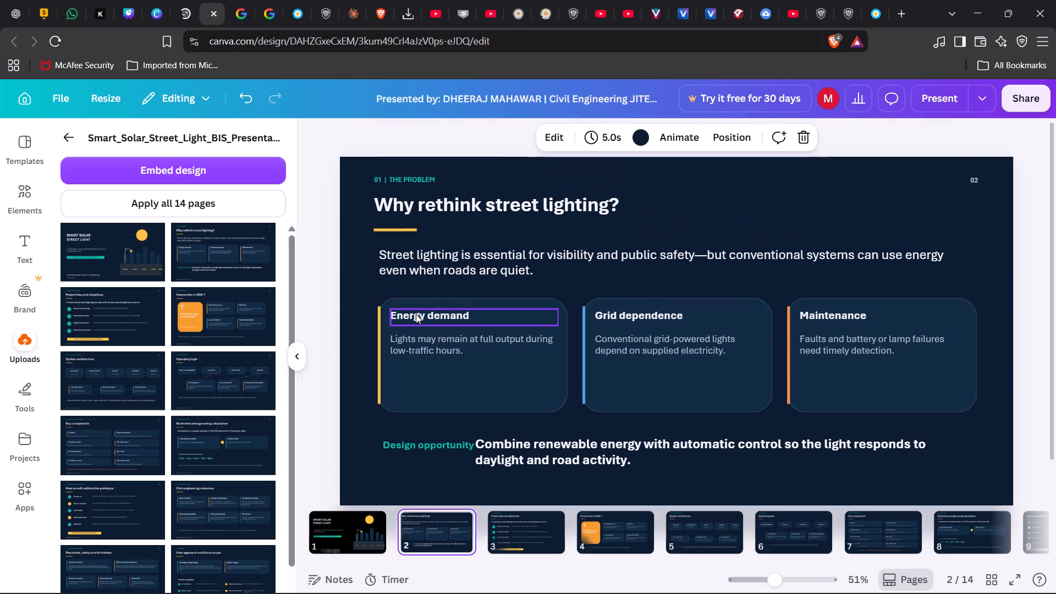
scroll(416, 314, "up", 1)
left_click(92, 234)
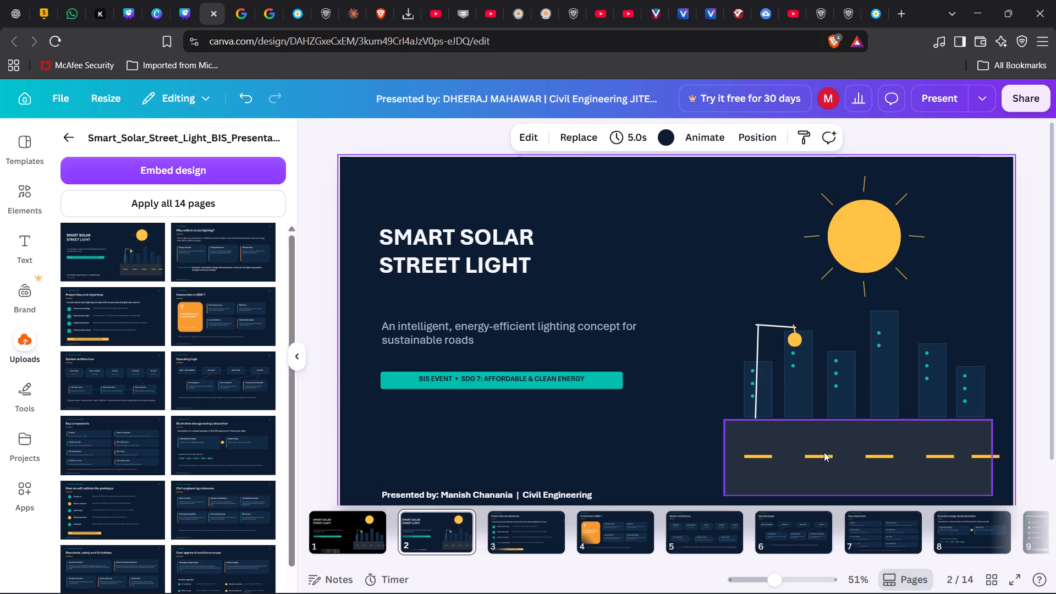
Reposition the dark road rectangle on page 2 so it sits beneath the buildings and behind all the yellow lane dashes.
left_click_drag(826, 454, 821, 455)
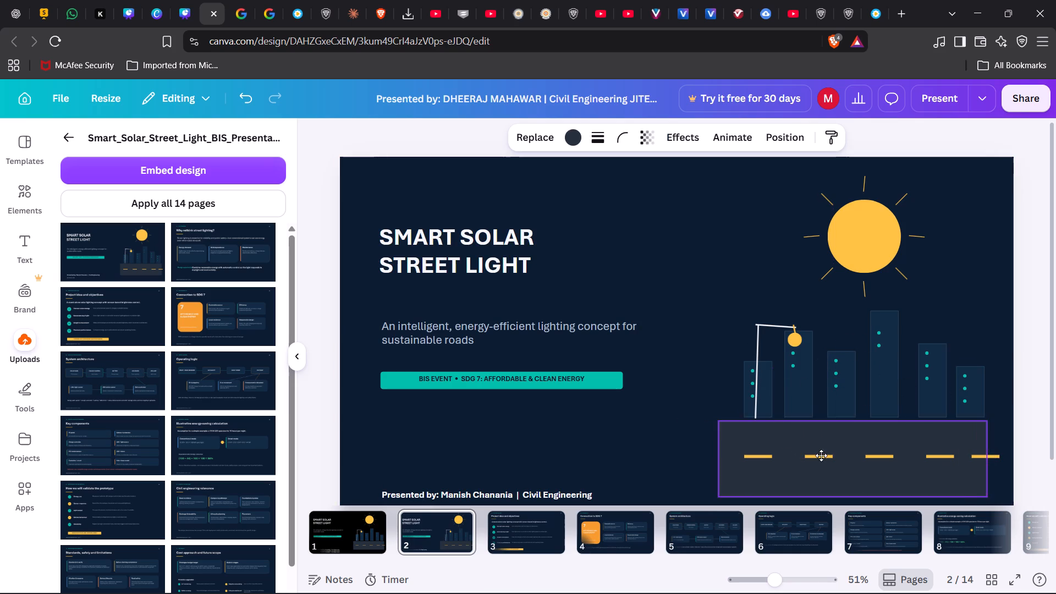
left_click_drag(821, 455, 841, 454)
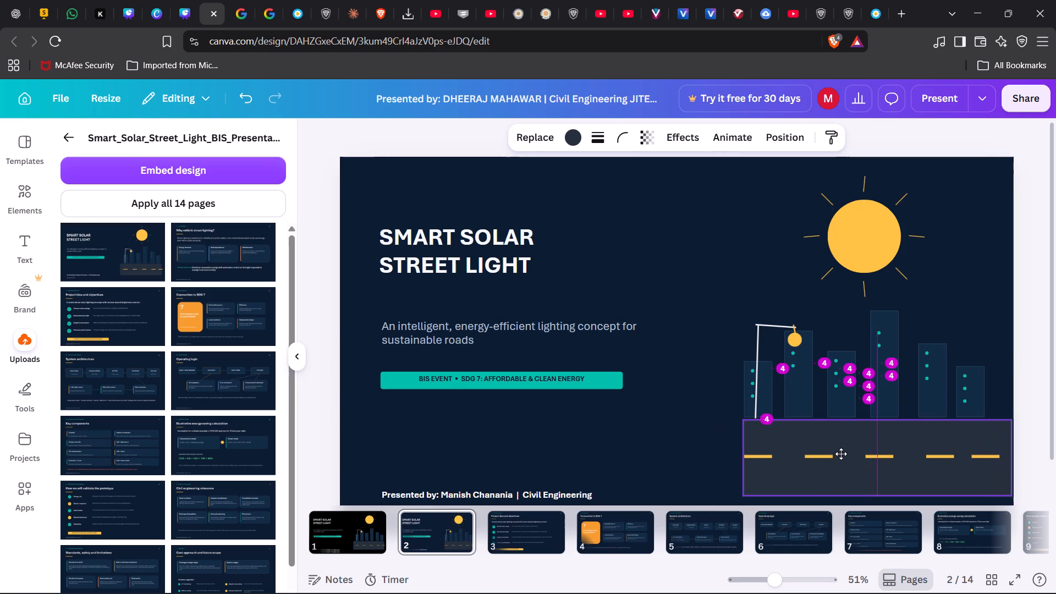
left_click_drag(841, 454, 840, 453)
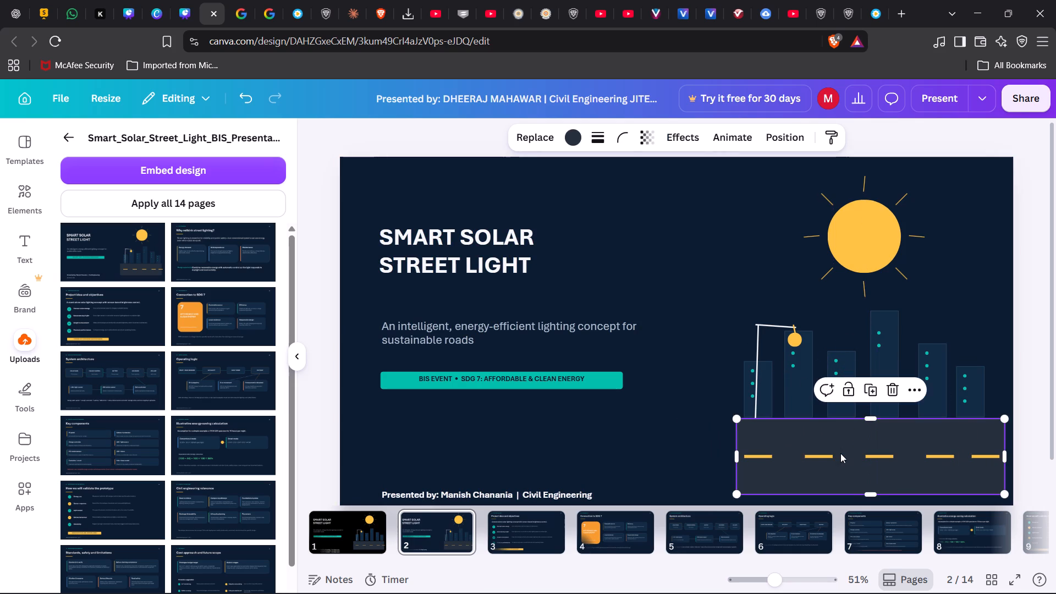
left_click(707, 449)
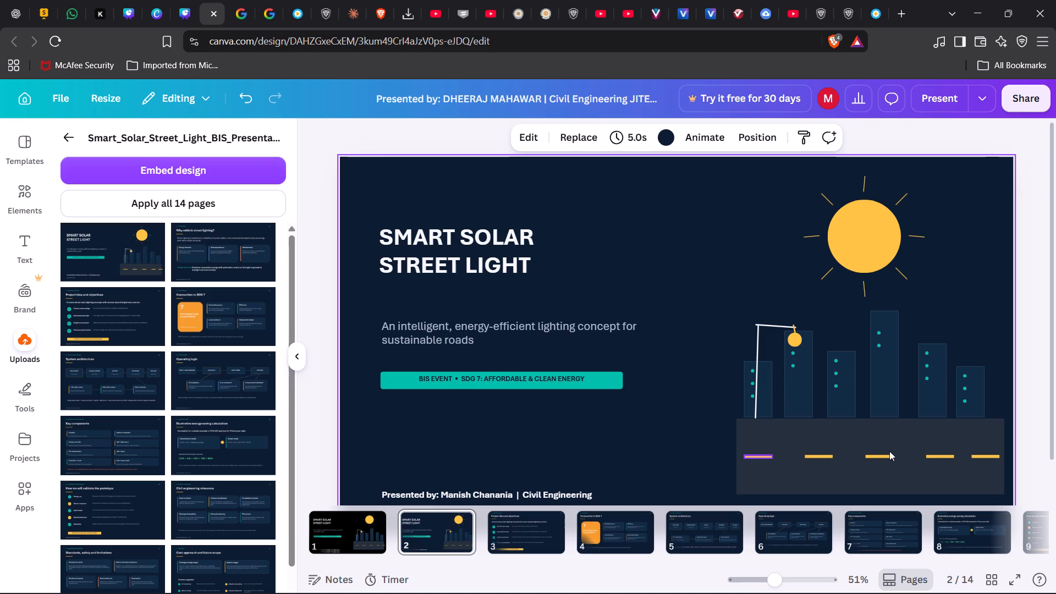
Switch to the Dark Blue Gradient design and examine its Showcase pages 7 and 8 and Work Progress page 11.
left_click(177, 5)
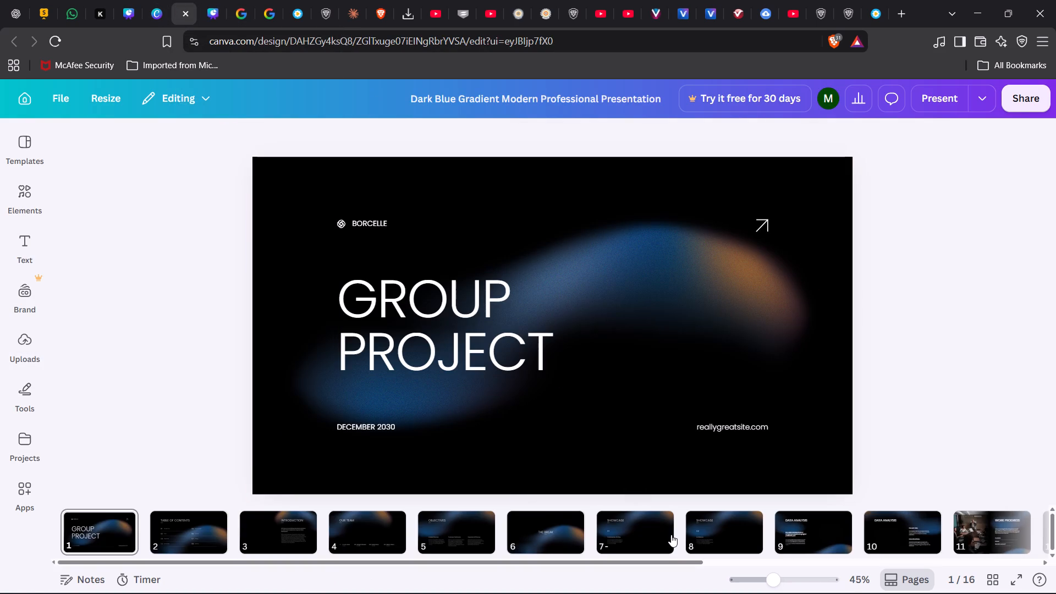
left_click(671, 535)
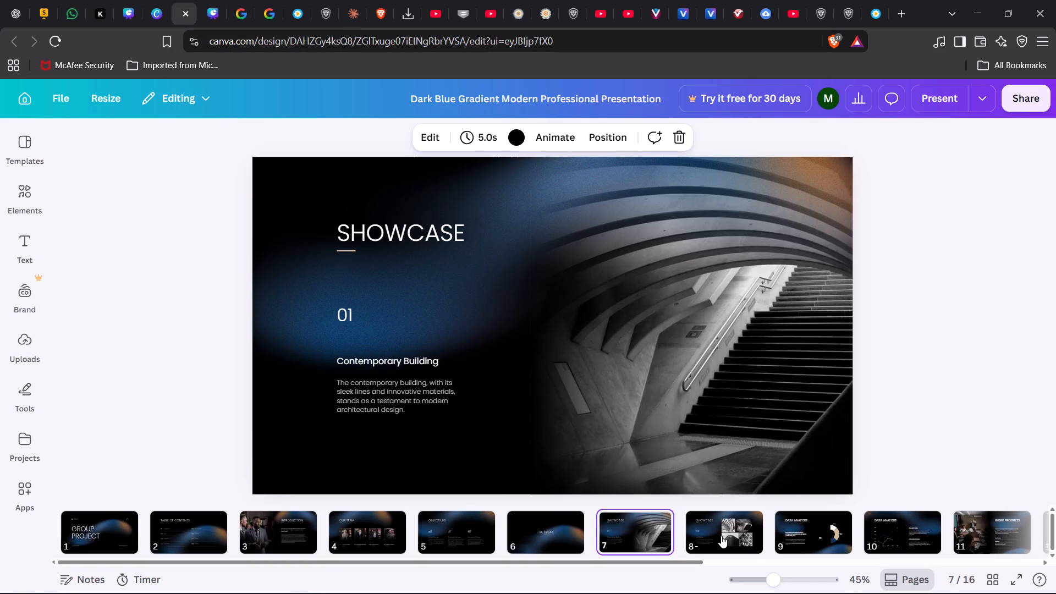
left_click(721, 536)
scroll(788, 524, "left", 4)
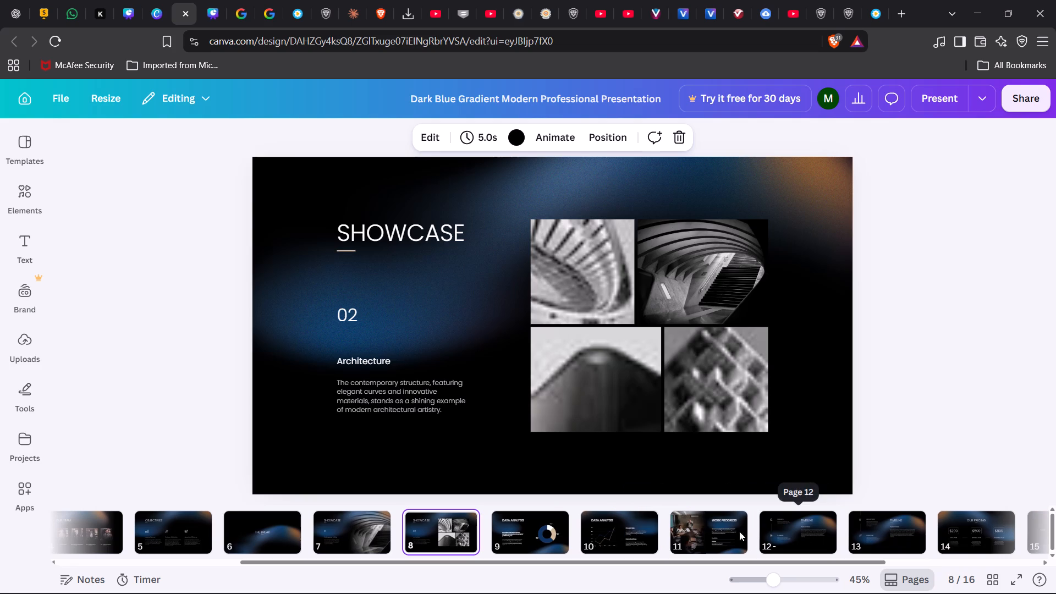
left_click(723, 536)
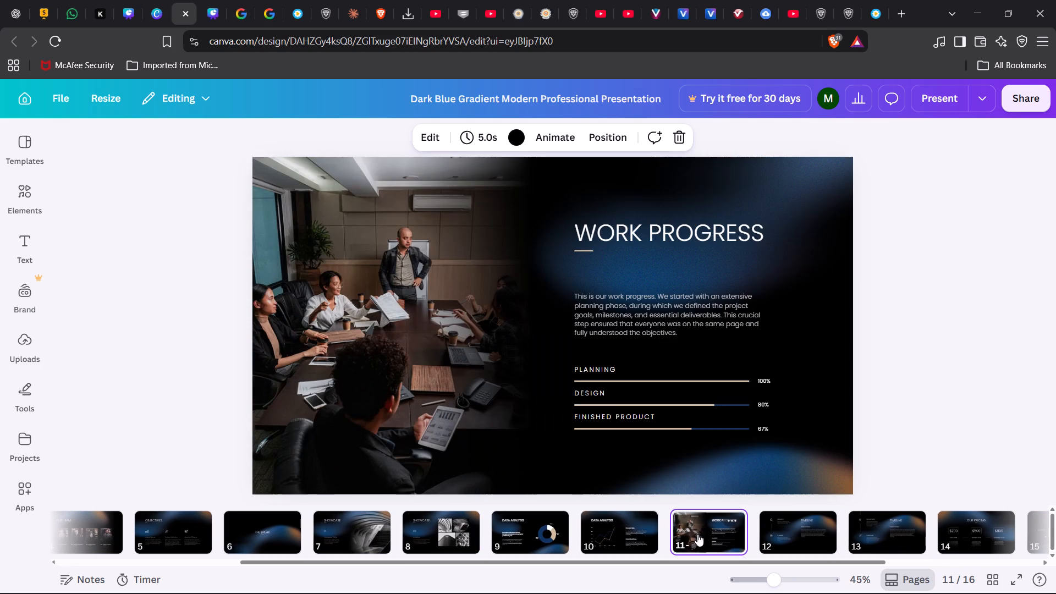
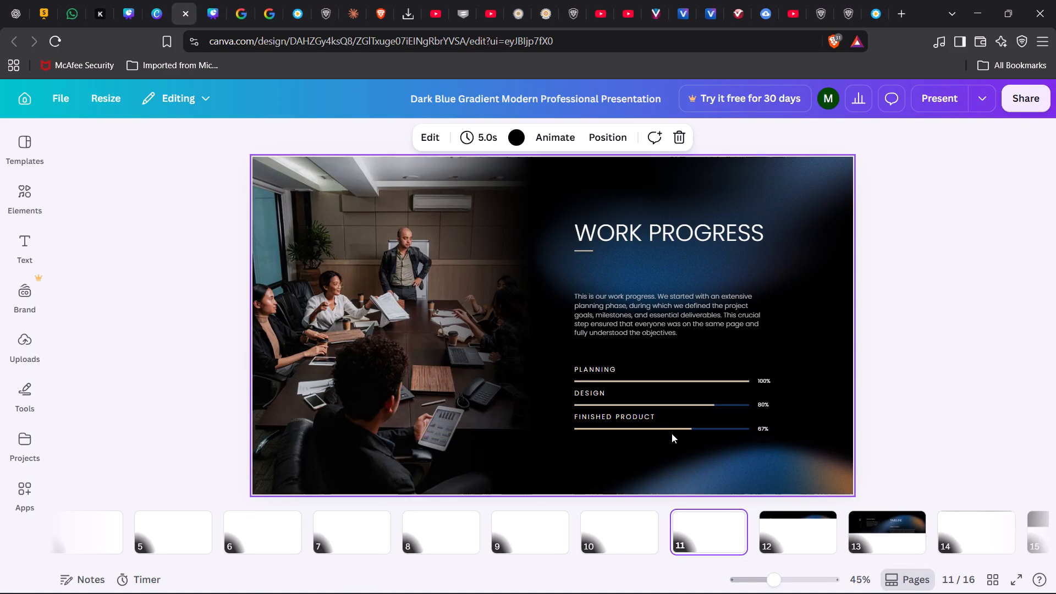
Examine the Timeline layout on page 12 and look over the other page thumbnails of the Dark Blue Gradient design.
left_click(778, 543)
scroll(725, 542, "left", 6)
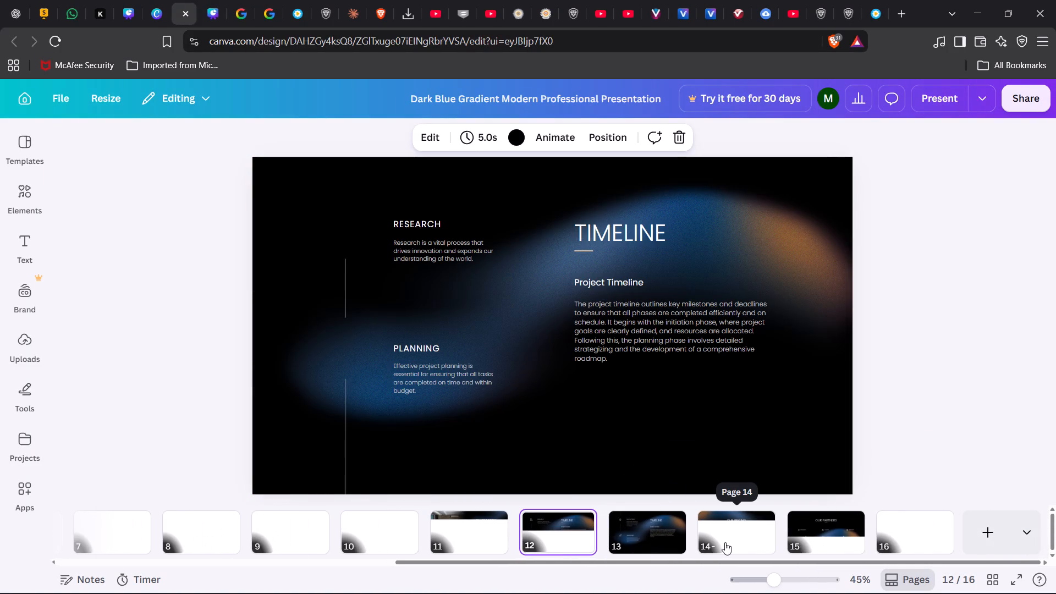
scroll(725, 542, "left", 4)
scroll(725, 542, "right", 11)
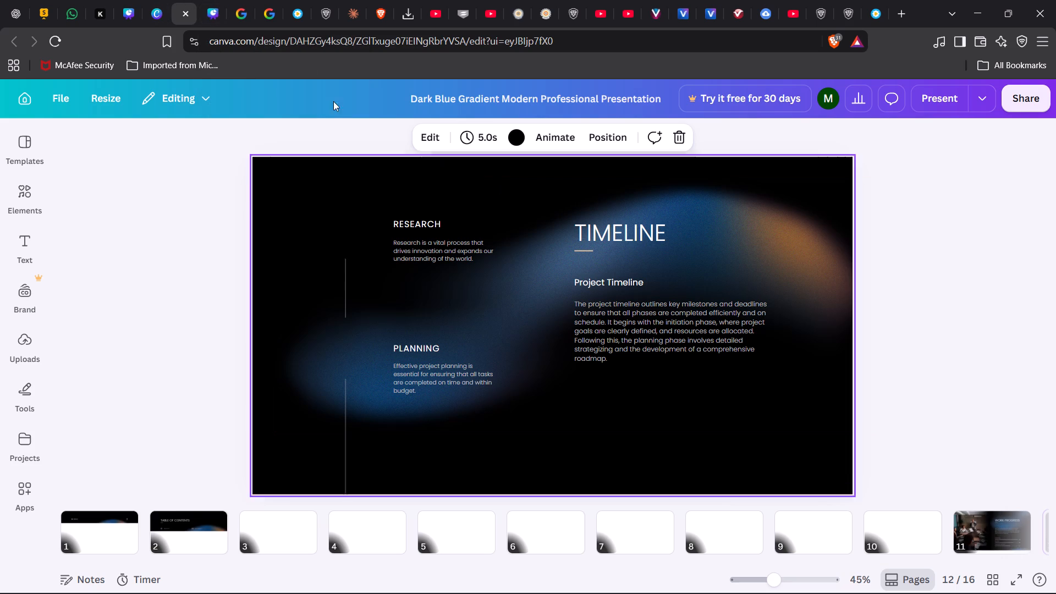
Switch to the Smart Solar Street Light deck and apply the uploaded "Why rethink street lighting?" page to page 2.
left_click(219, 17)
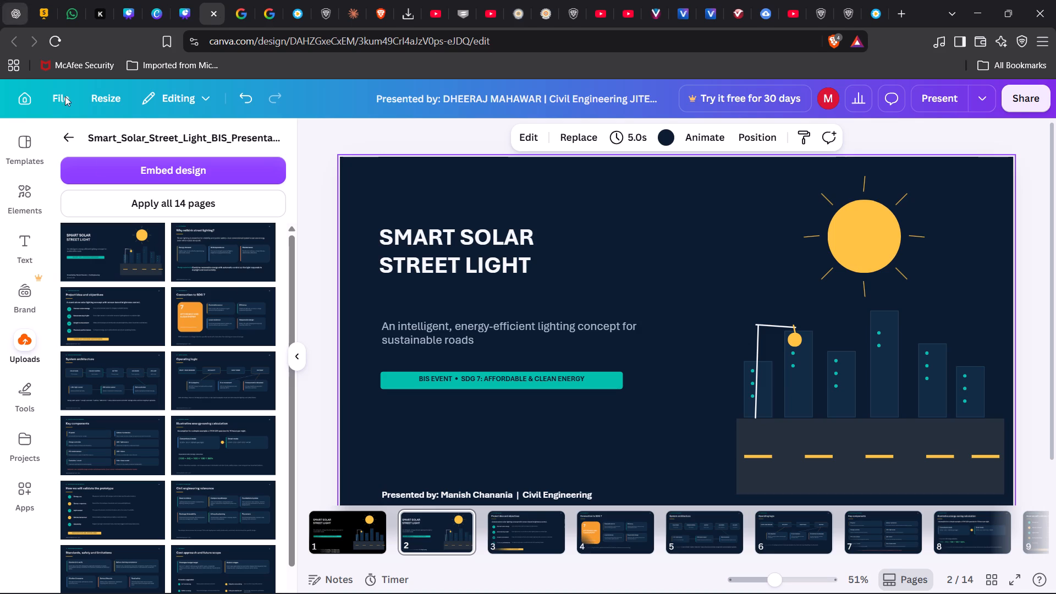
left_click(210, 260)
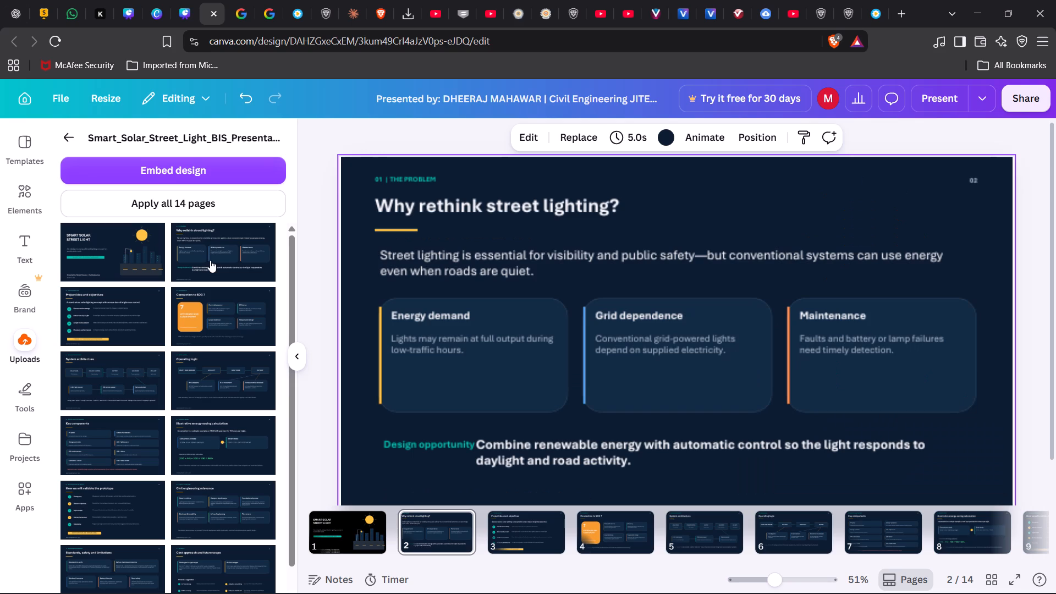
Inspect the text formatting of page 2's section label, its heading and the Energy demand description.
left_click(430, 180)
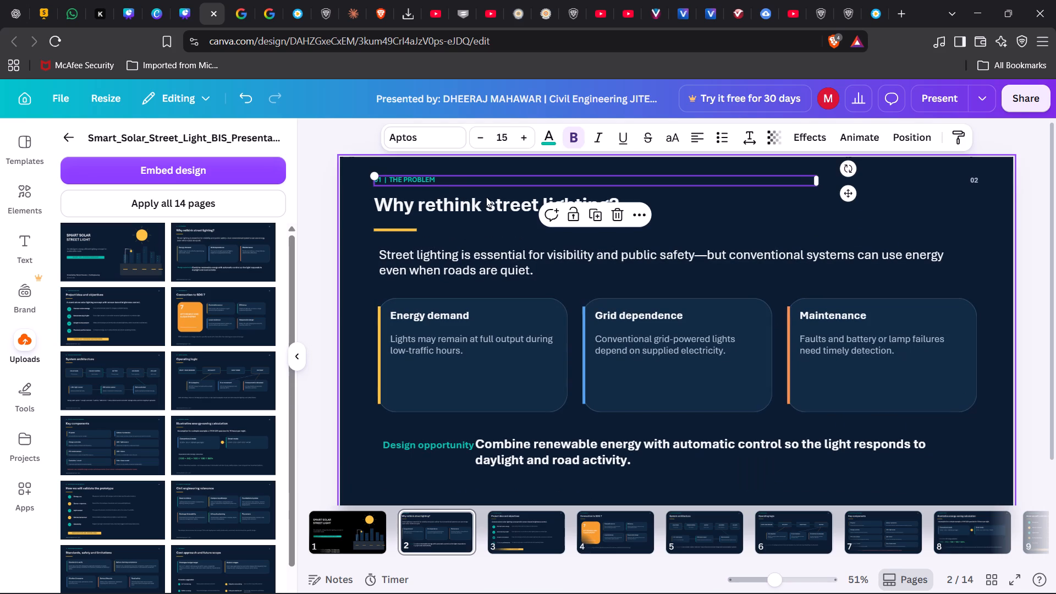
left_click(486, 197)
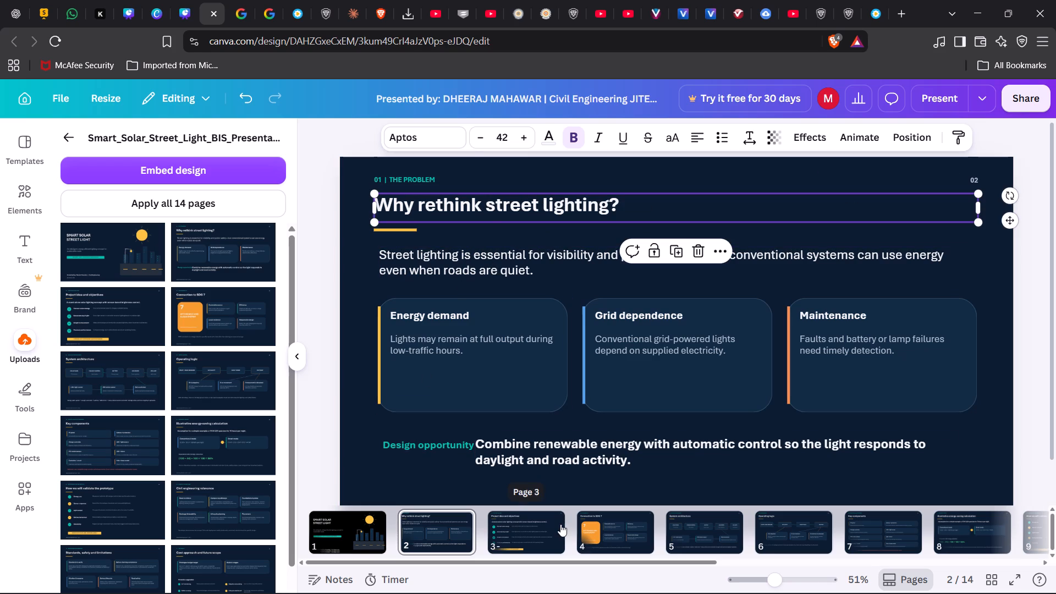
left_click(421, 343)
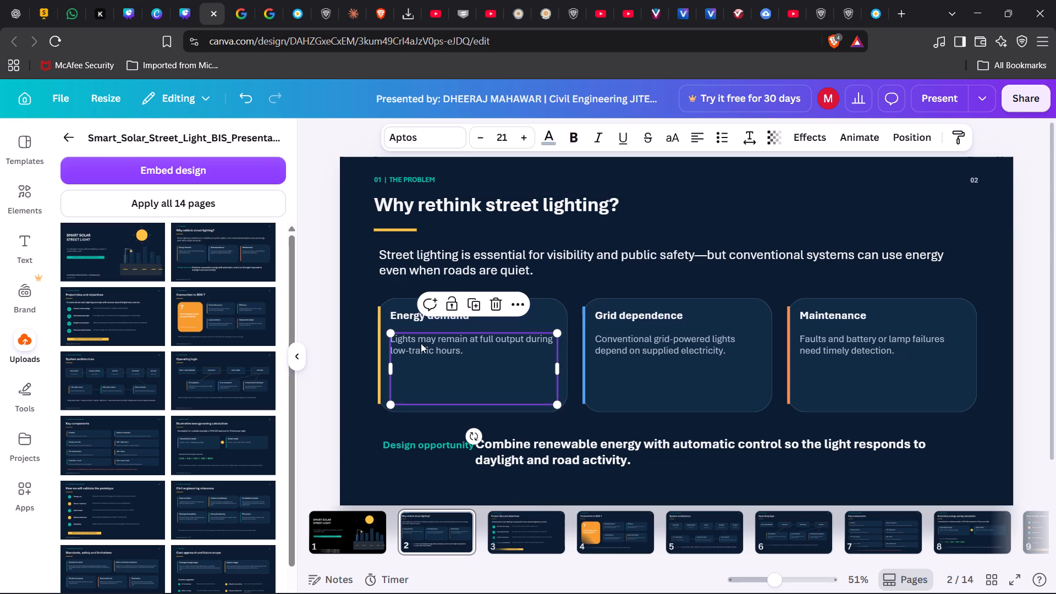
left_click(326, 370)
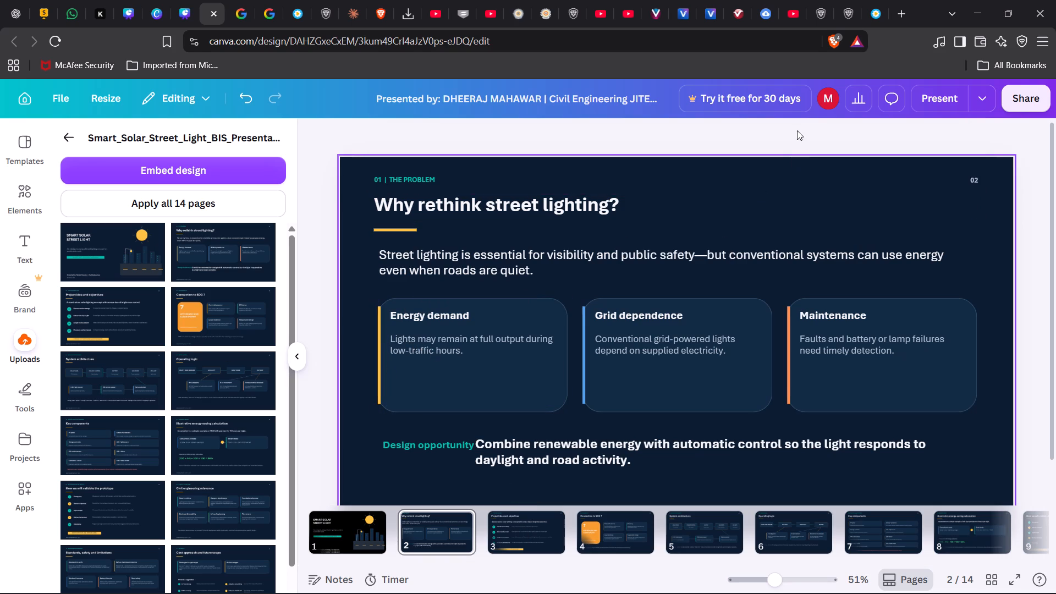
left_click(828, 94)
left_click(828, 94)
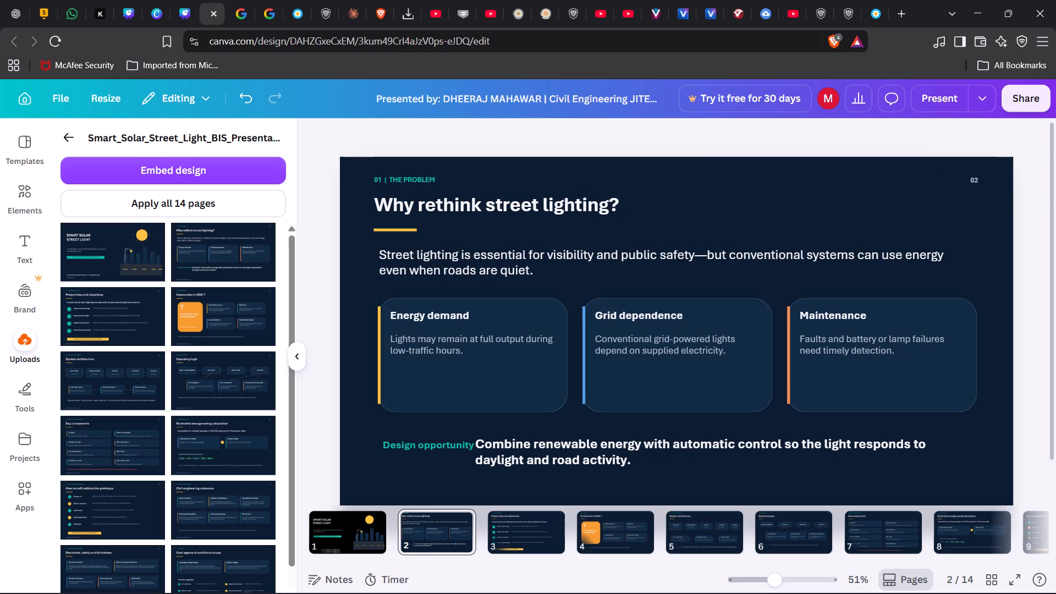
Close the Dark Blue Gradient template preview on the template search page and switch back to the editable Dark Blue Gradient design.
left_click(164, 15)
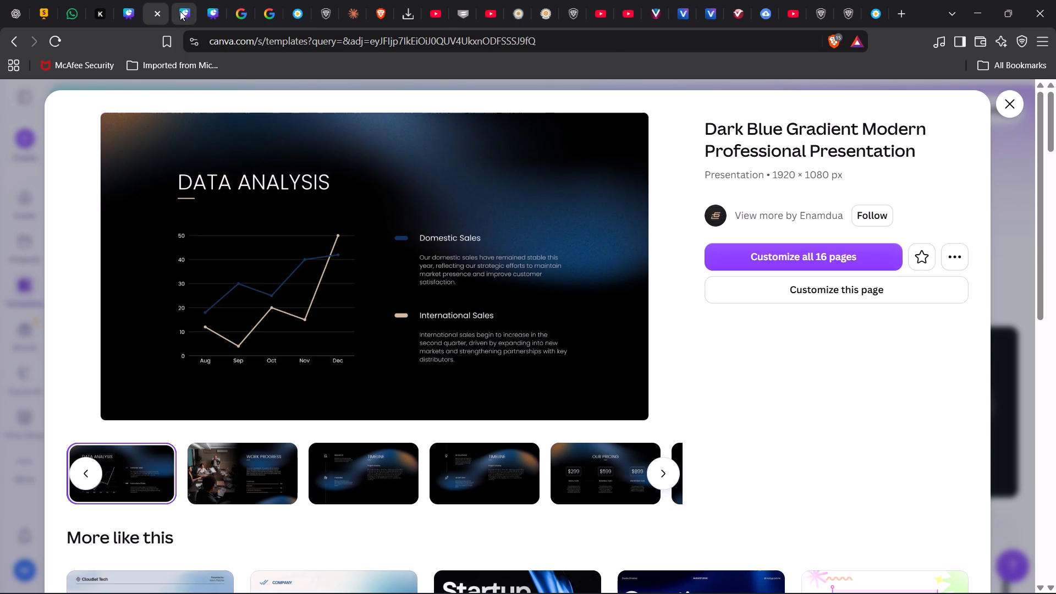
left_click(180, 11)
left_click(153, 1)
left_click(1011, 108)
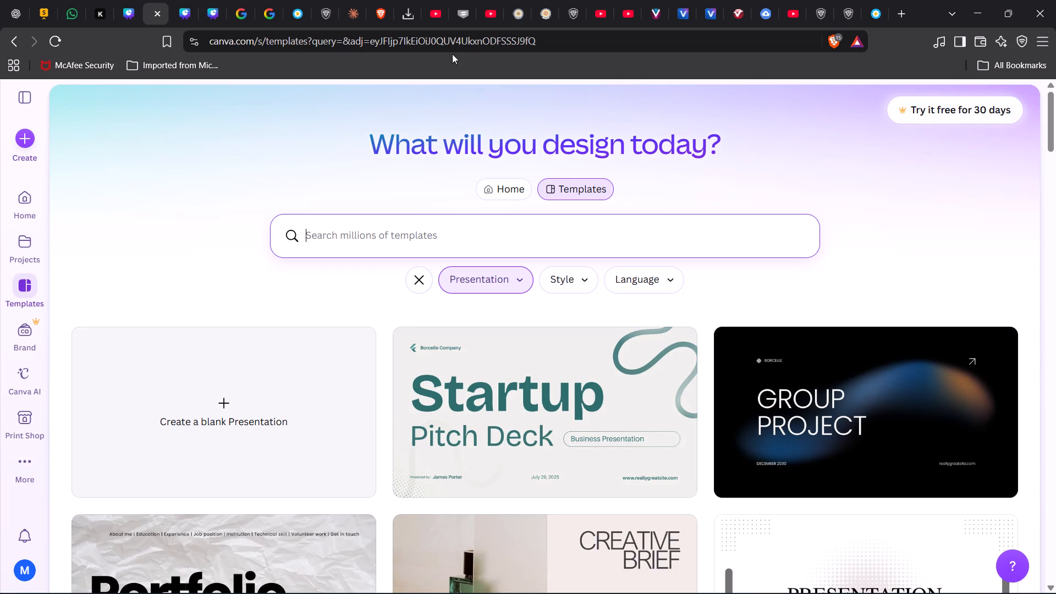
left_click(188, 3)
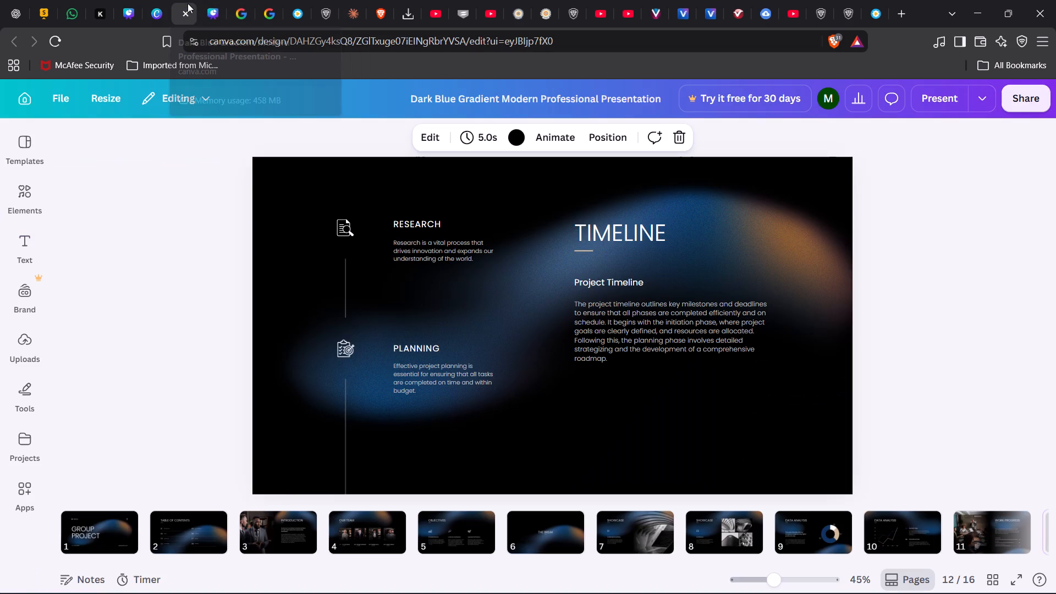
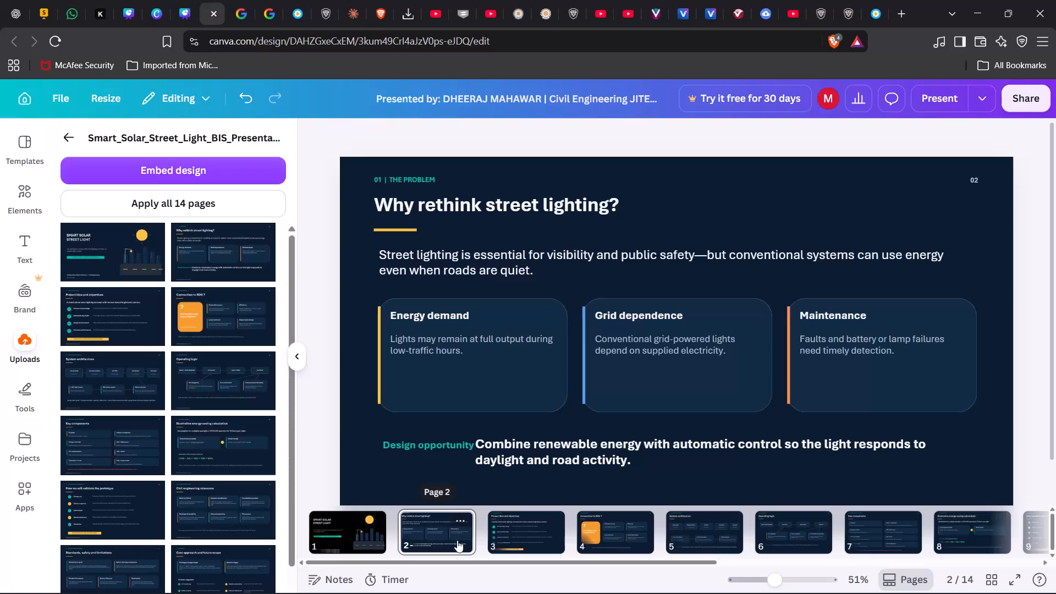
On page 1, shift the dark road rectangle slightly to the right beneath the yellow lane dashes.
left_click(331, 544)
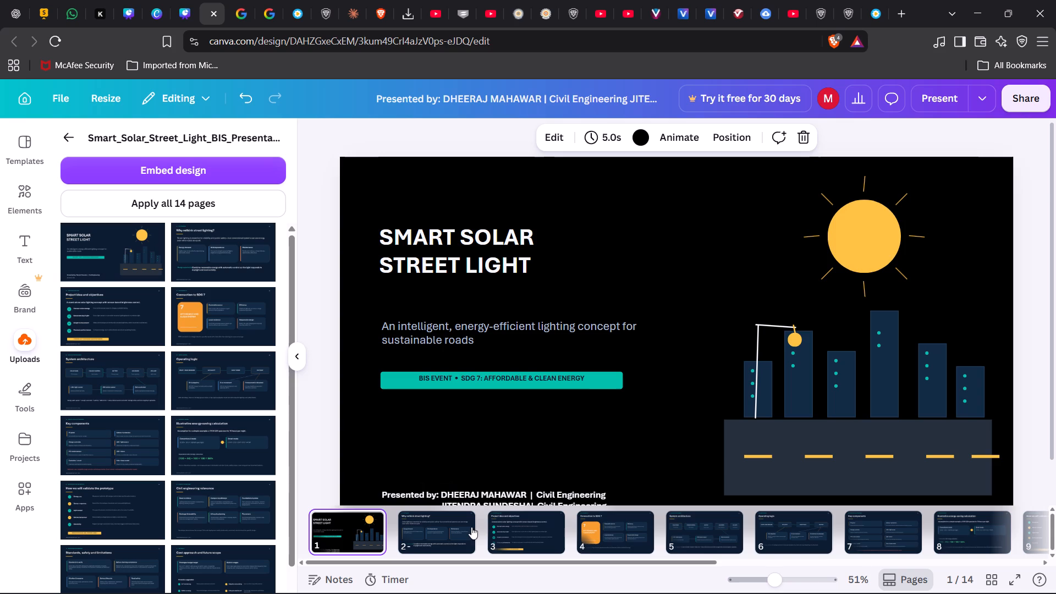
left_click(529, 528)
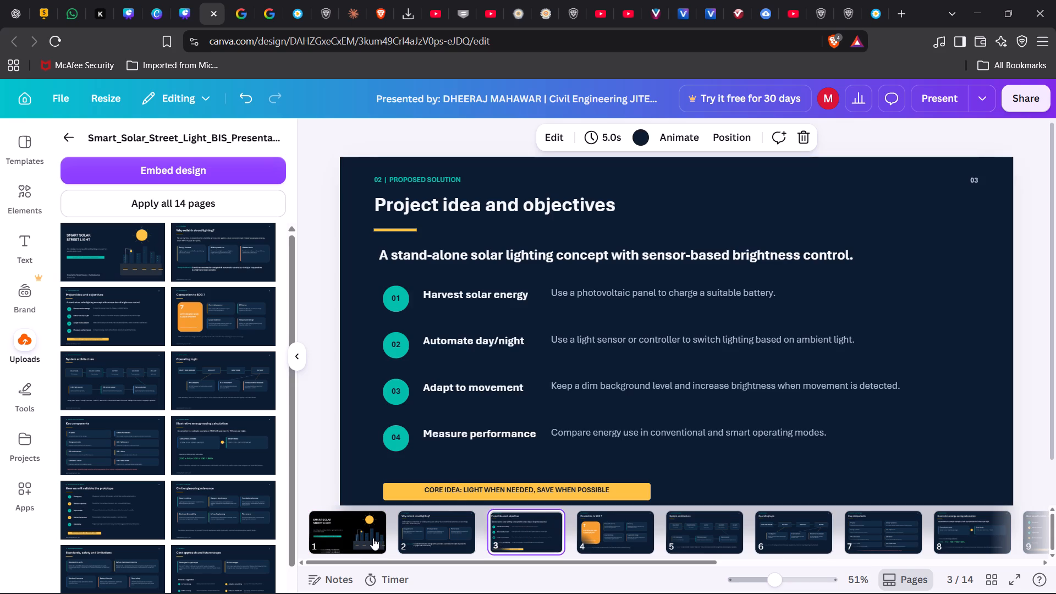
left_click(373, 538)
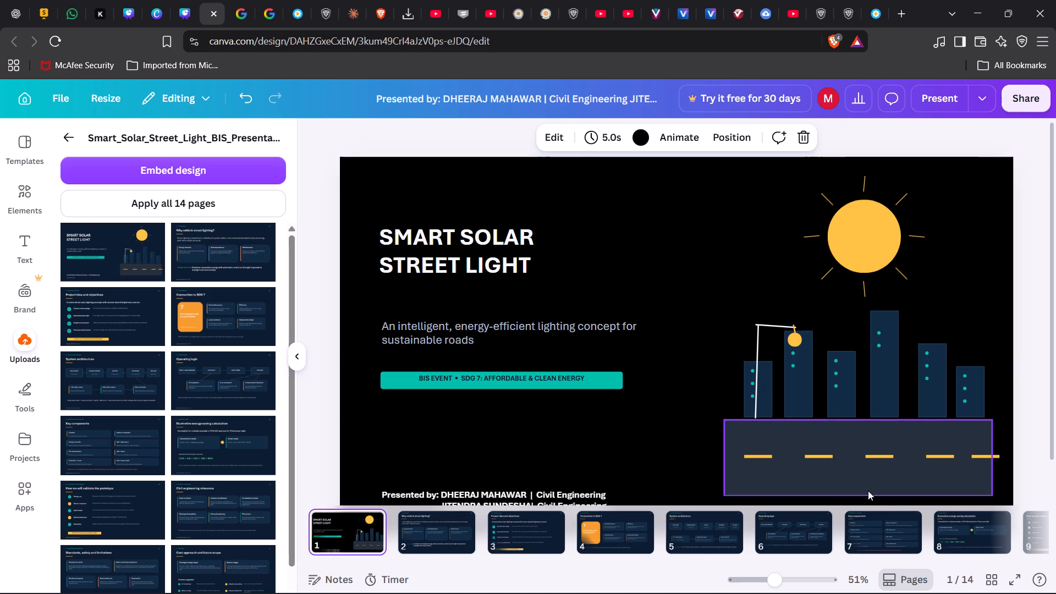
left_click_drag(868, 491, 879, 491)
left_click(705, 439)
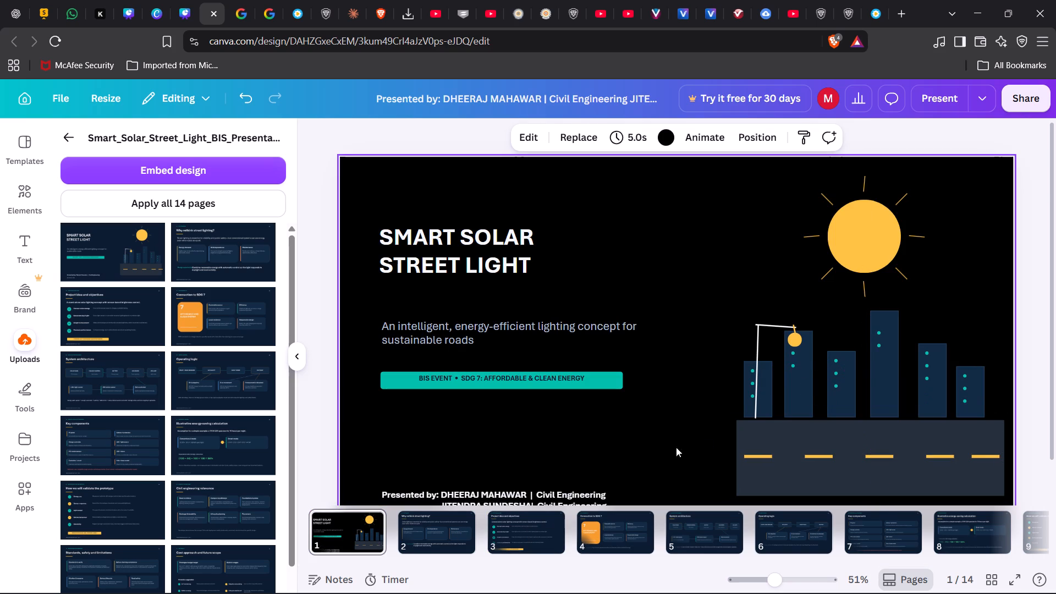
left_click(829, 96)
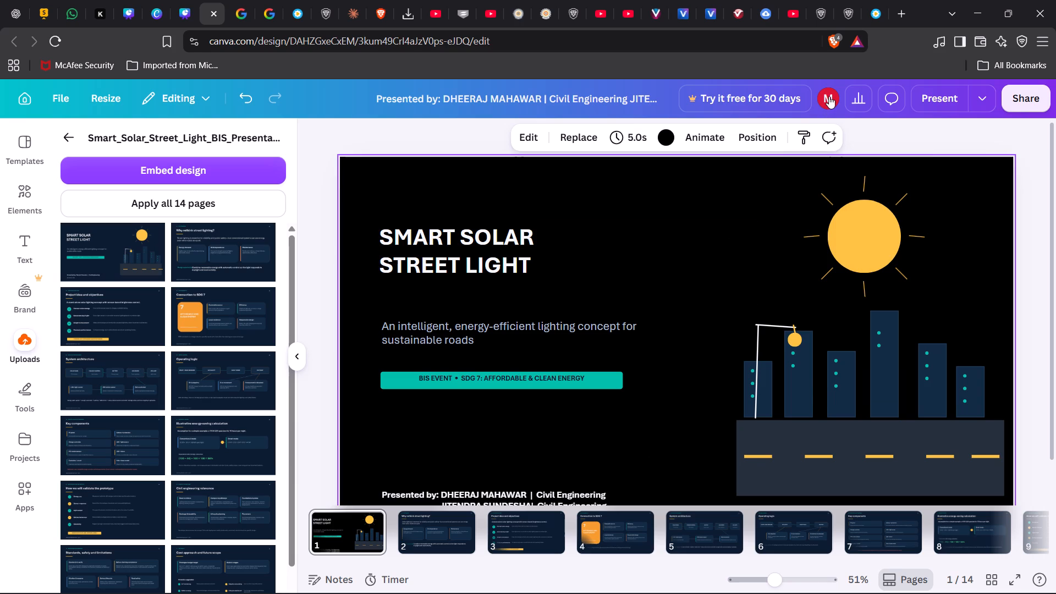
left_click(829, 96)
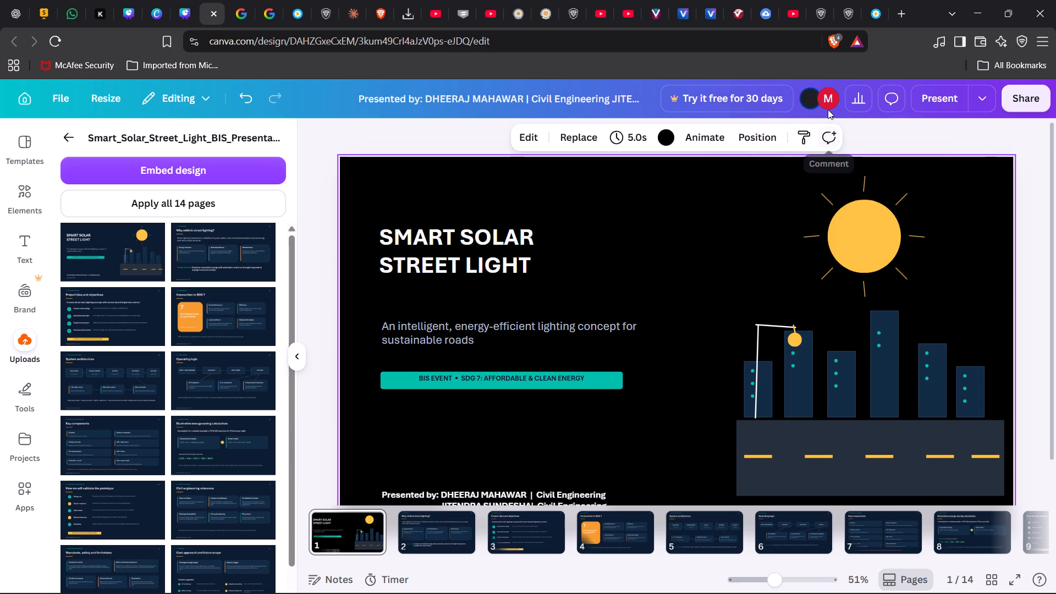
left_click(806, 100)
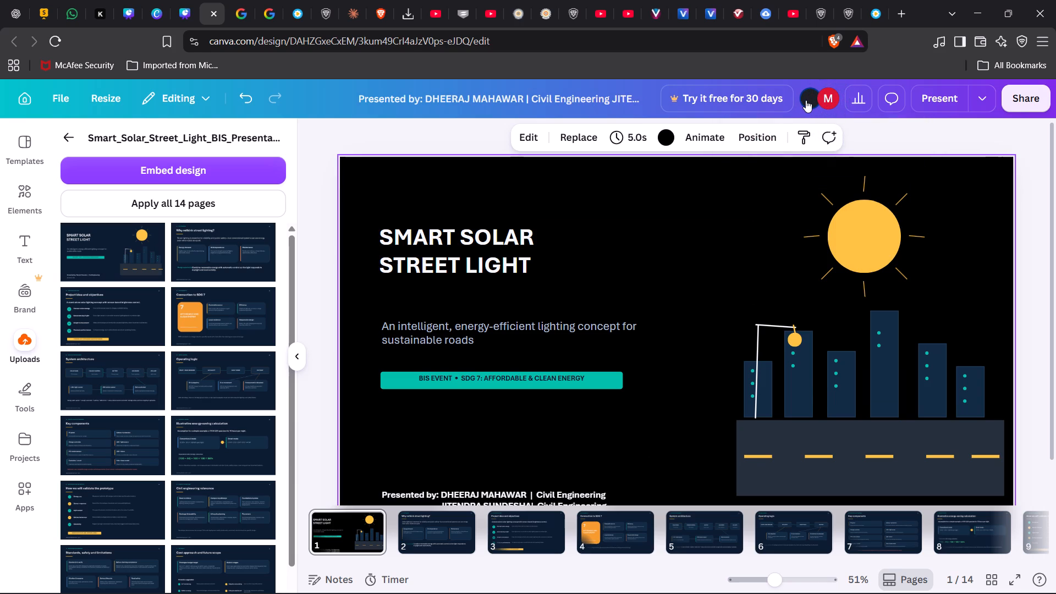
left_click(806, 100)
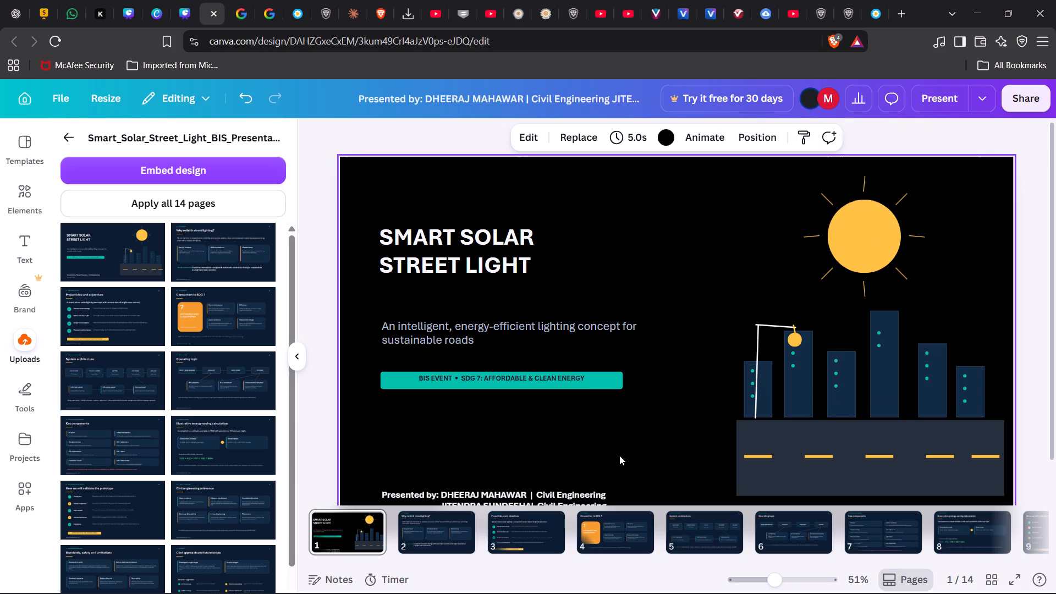
Examine the bottom of page 1 and read the design title through to its end without changing it.
scroll(619, 455, "down", 2)
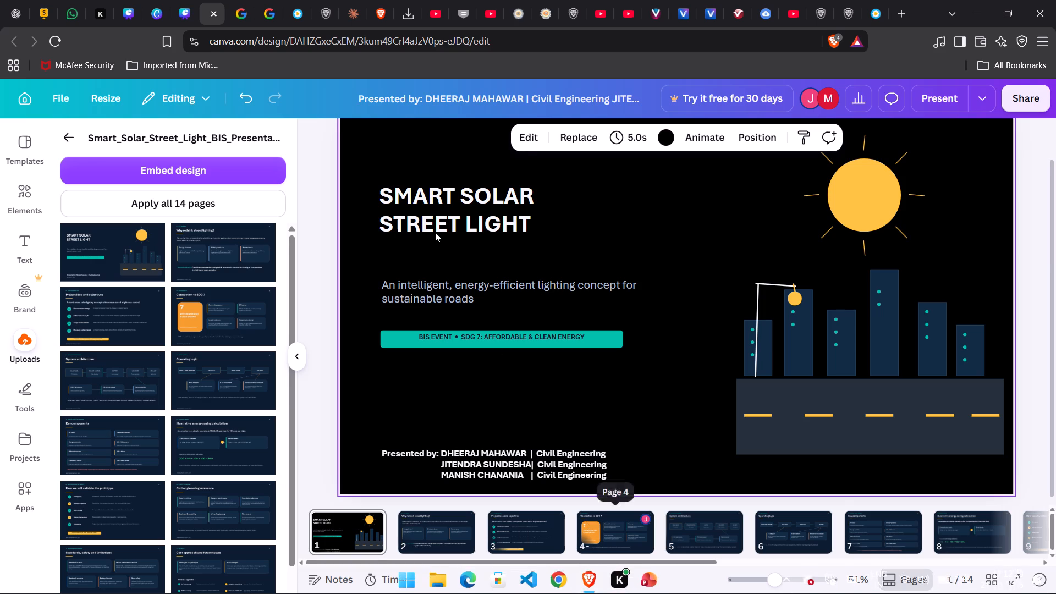
left_click(480, 94)
left_click(440, 97)
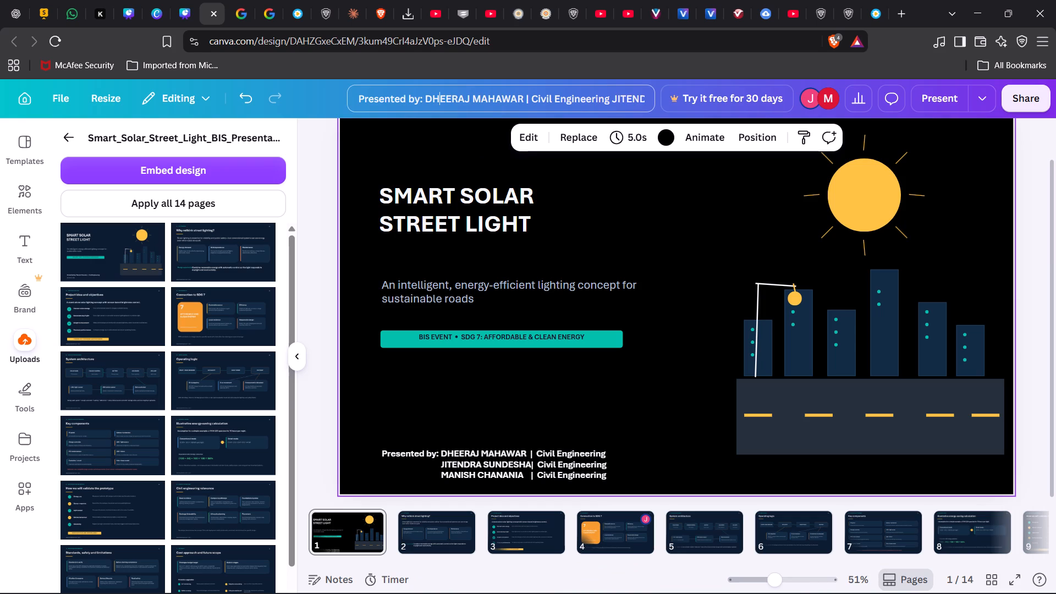
left_click(628, 101)
left_click_drag(637, 101, 660, 101)
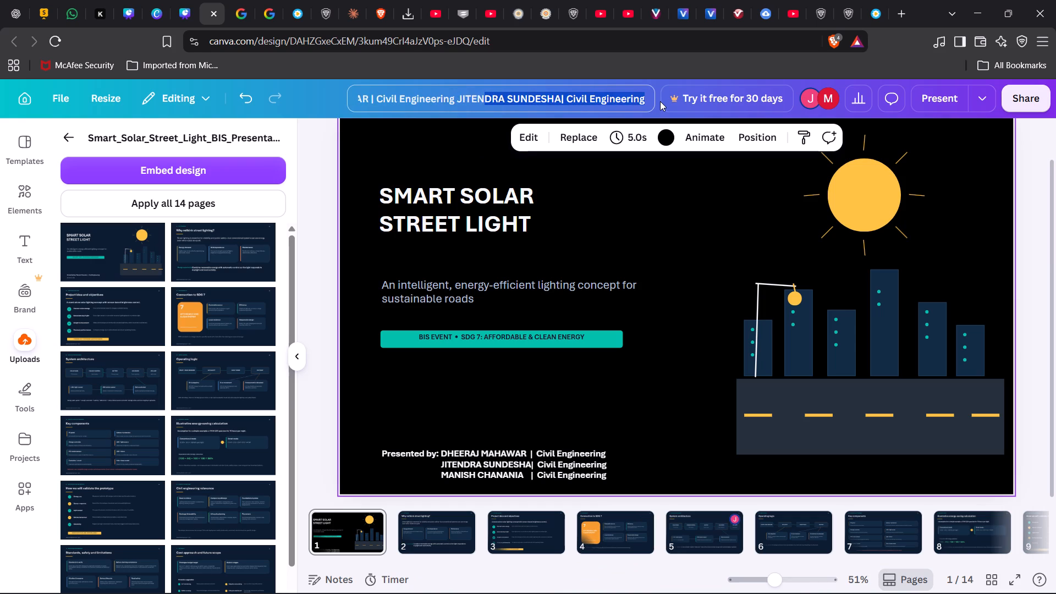
left_click_drag(660, 101, 527, 93)
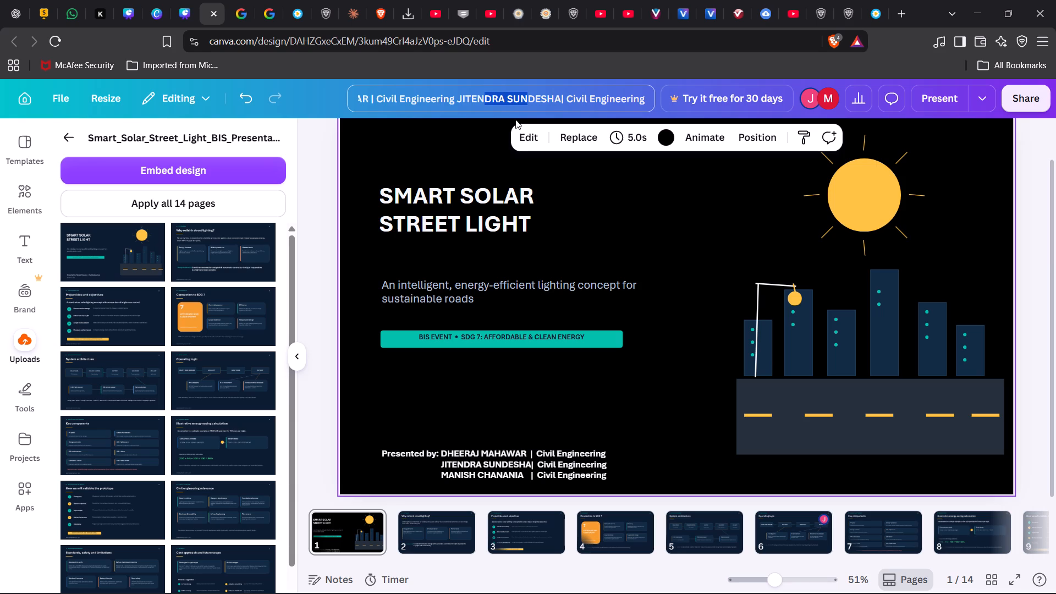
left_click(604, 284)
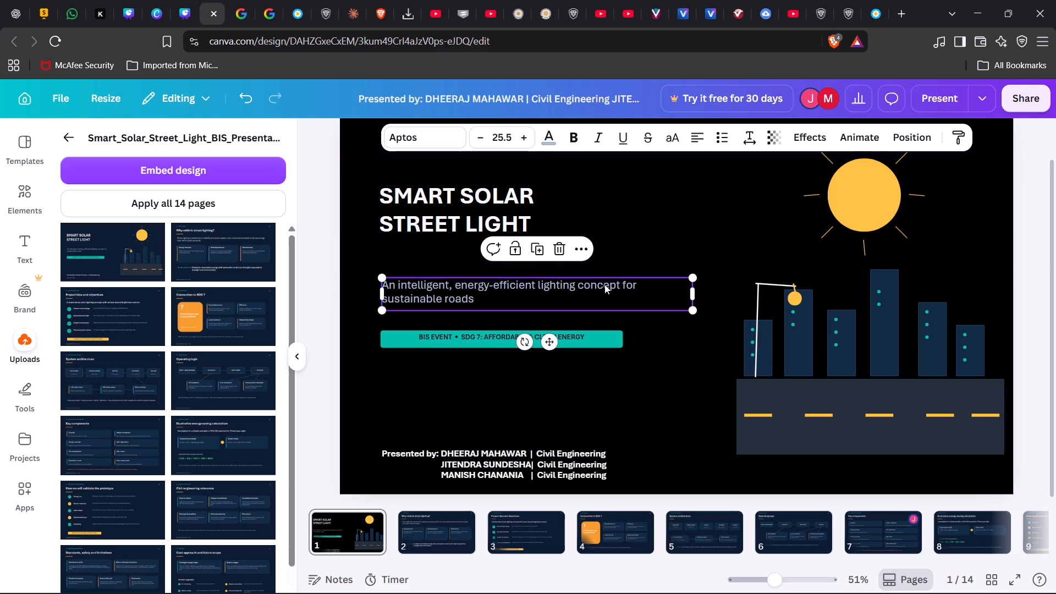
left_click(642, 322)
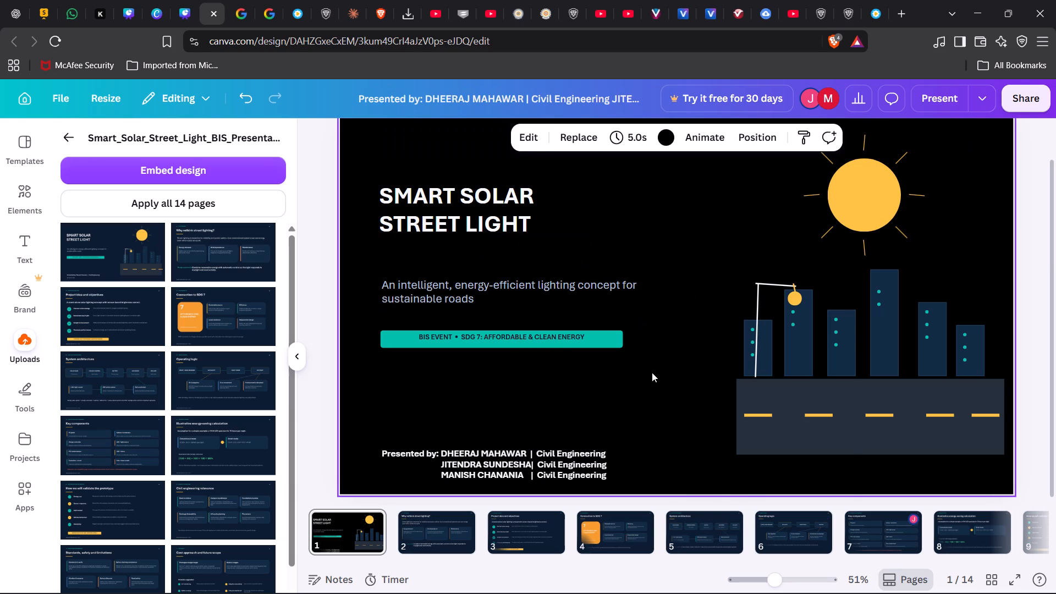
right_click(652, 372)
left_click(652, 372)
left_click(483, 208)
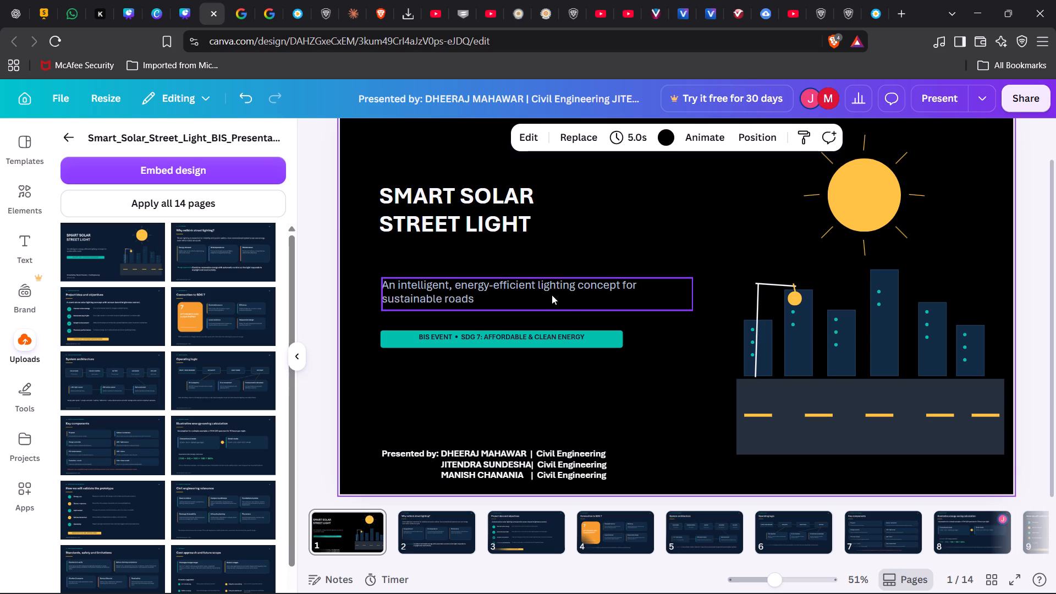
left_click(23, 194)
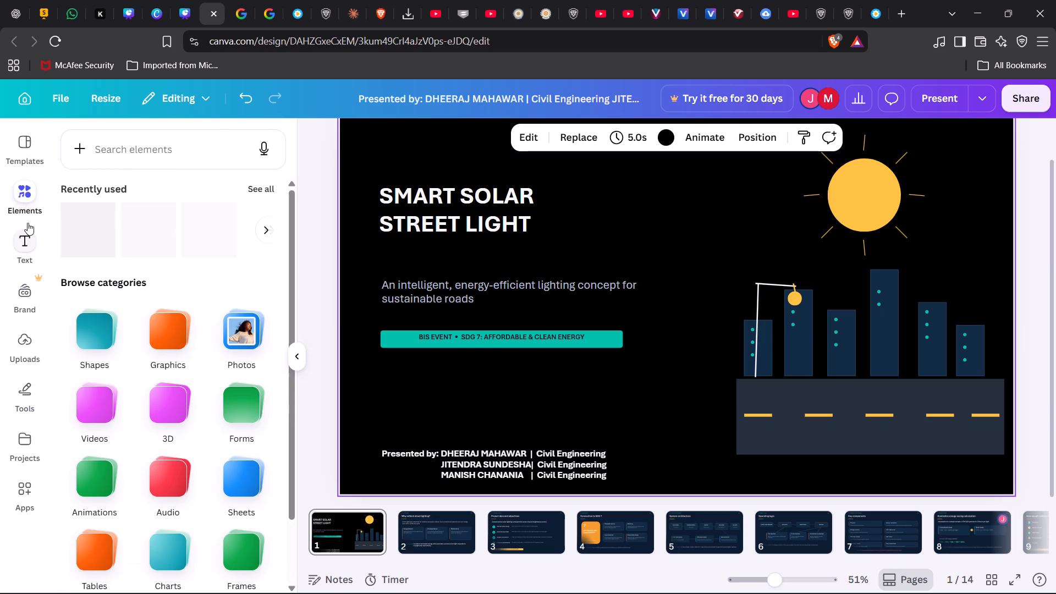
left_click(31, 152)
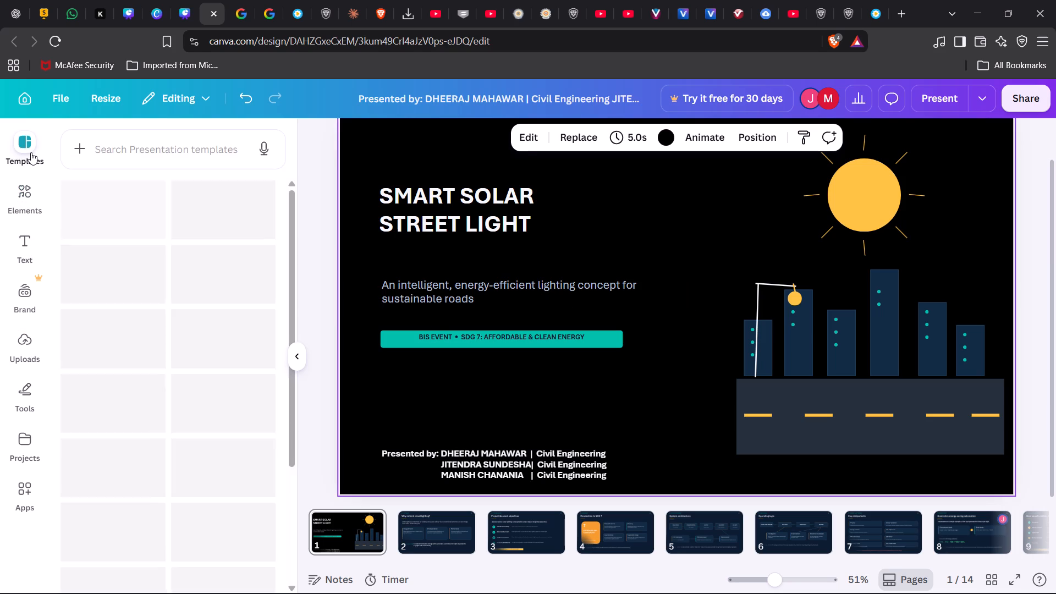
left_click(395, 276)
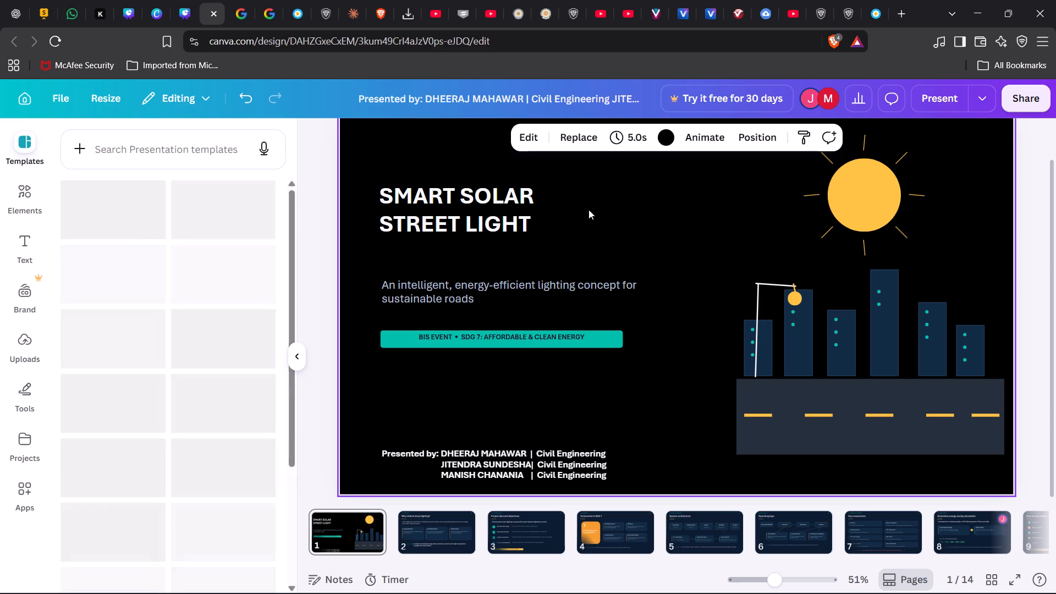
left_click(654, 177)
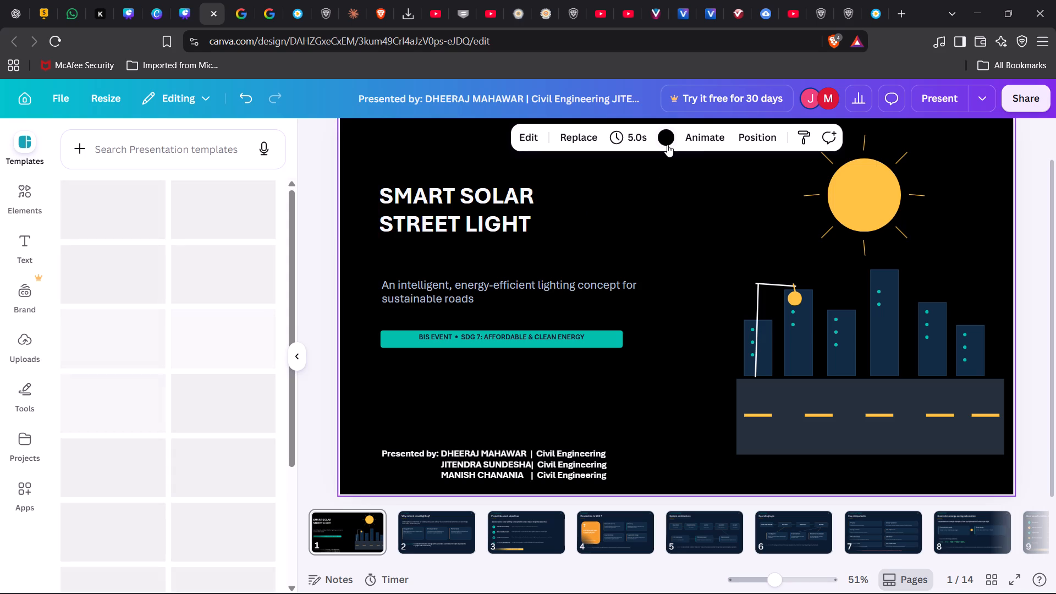
Open the background colour options for page 1 and compare its background with those of pages 2, 3 and 4.
left_click(667, 145)
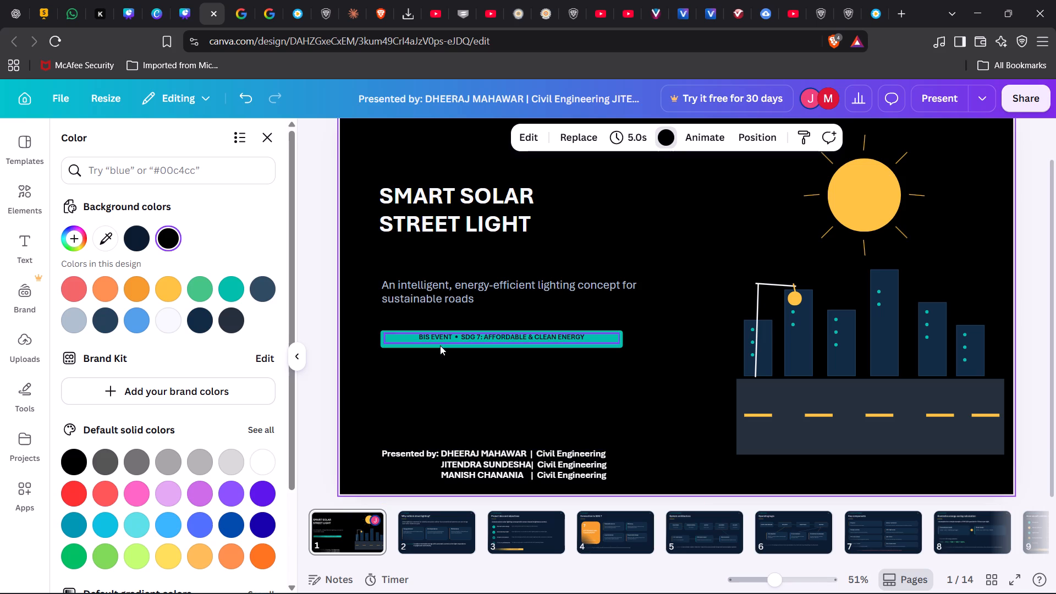
left_click(419, 530)
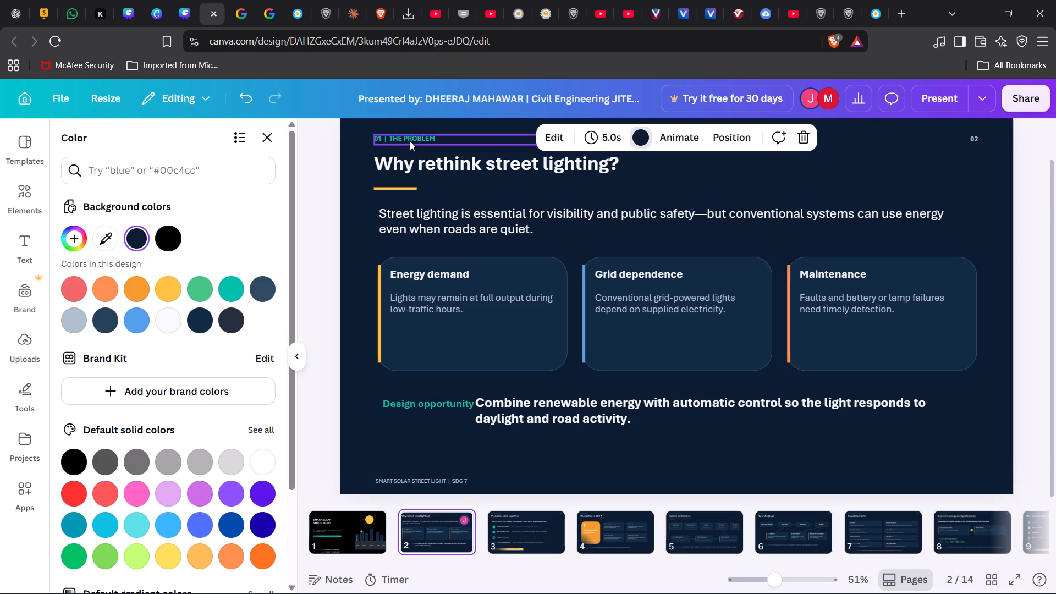
left_click(526, 517)
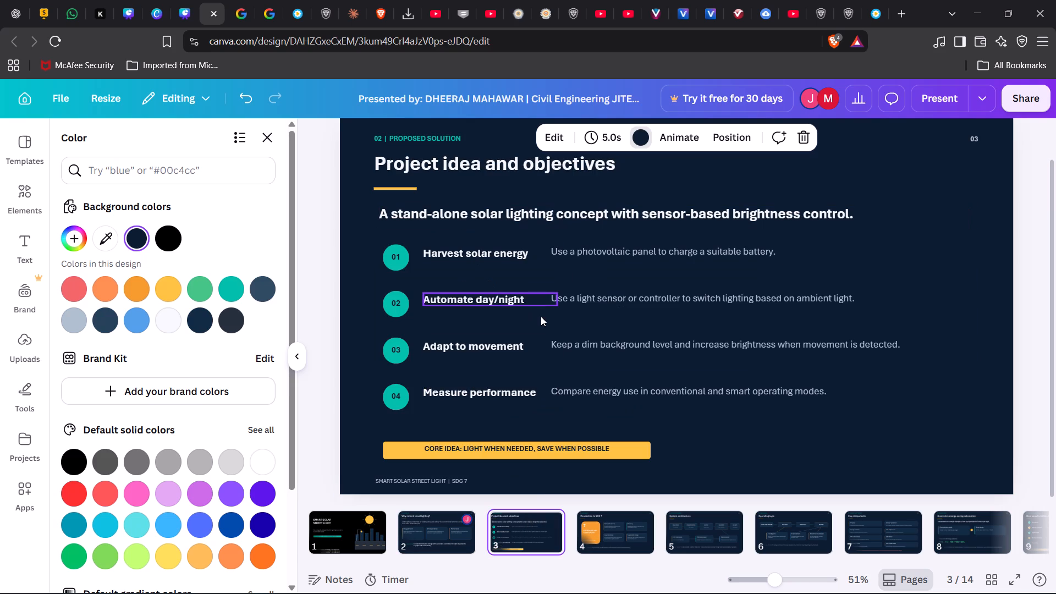
left_click(614, 540)
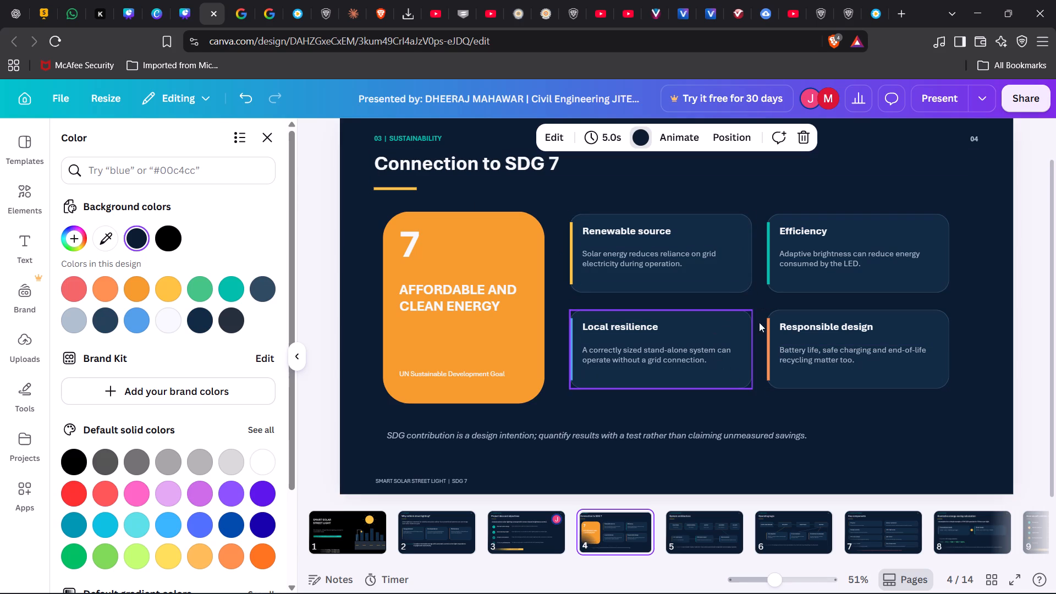
left_click(447, 518)
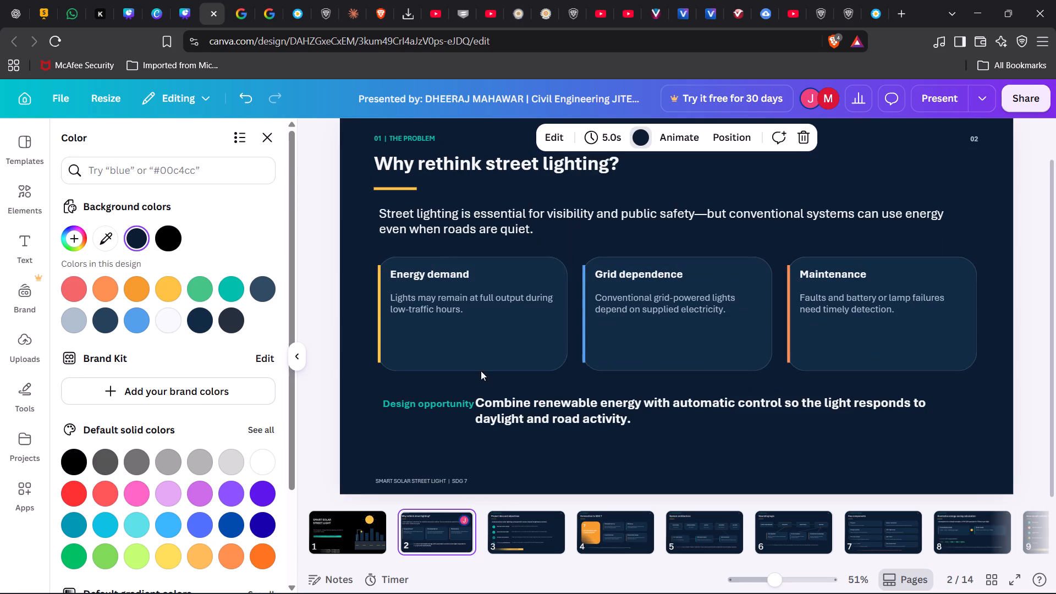
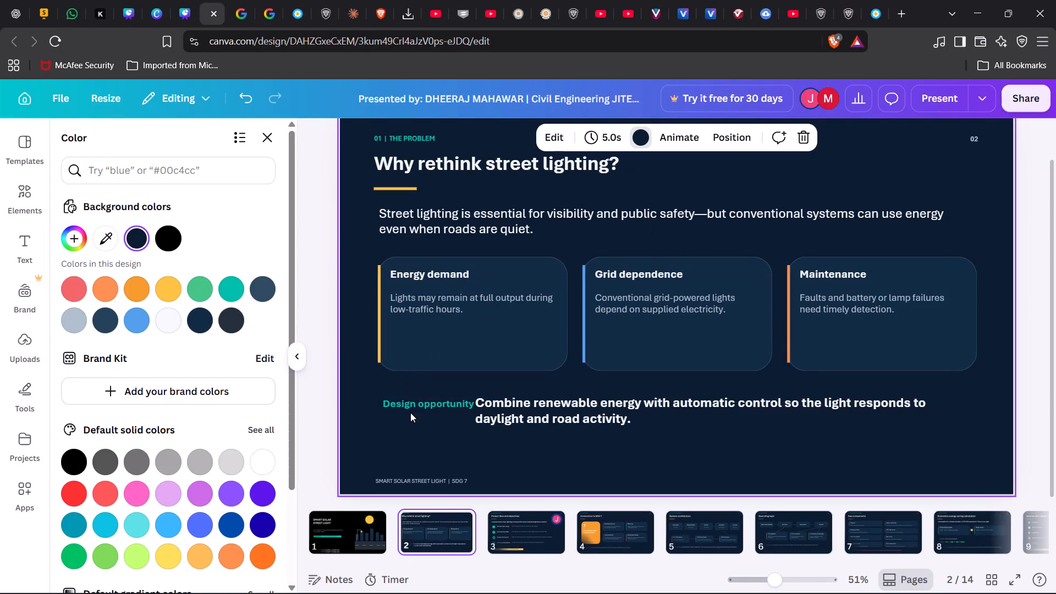
Inspect the footer line at the bottom of page 2, and view pages 1 and 3 for comparison.
left_click(410, 471)
left_click(410, 480)
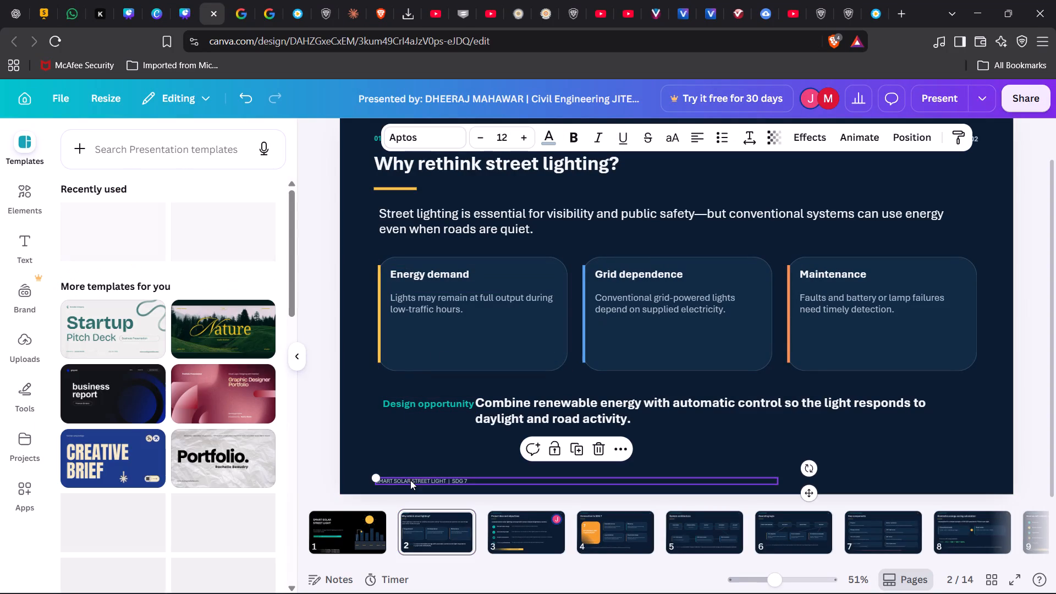
left_click(412, 445)
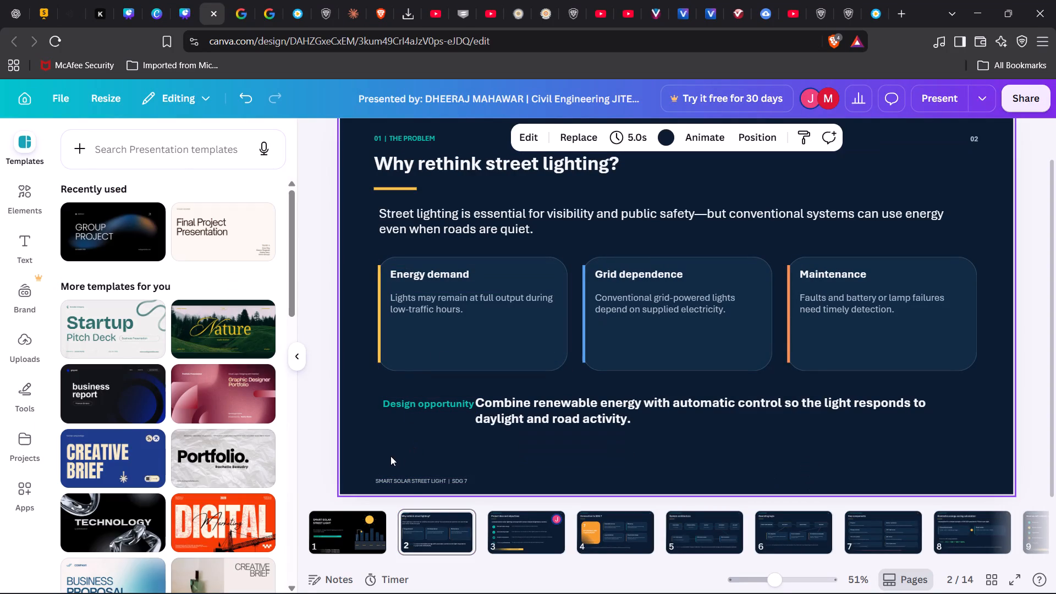
left_click(364, 530)
left_click(496, 523)
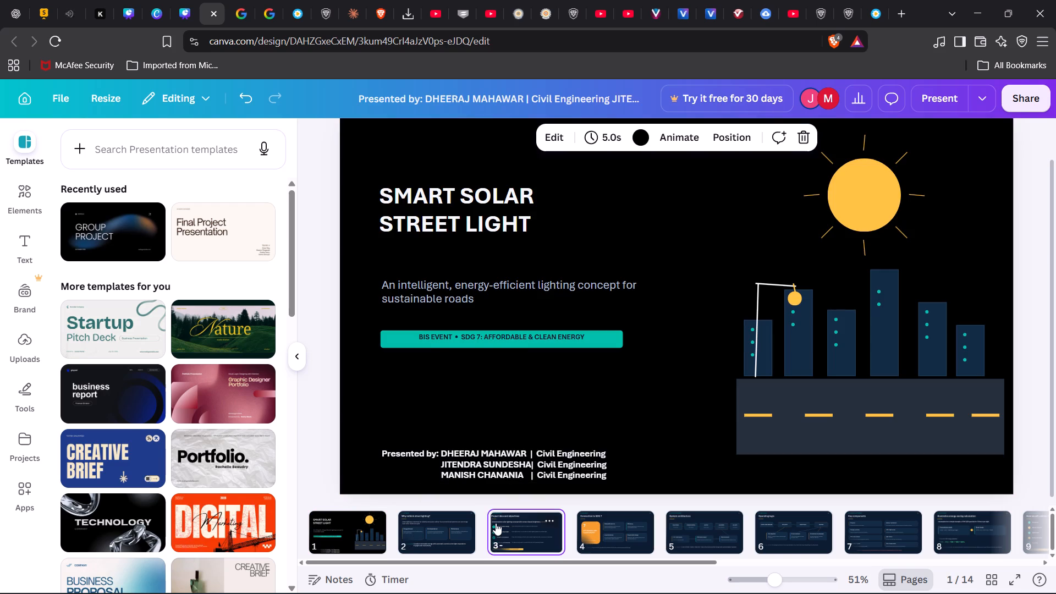
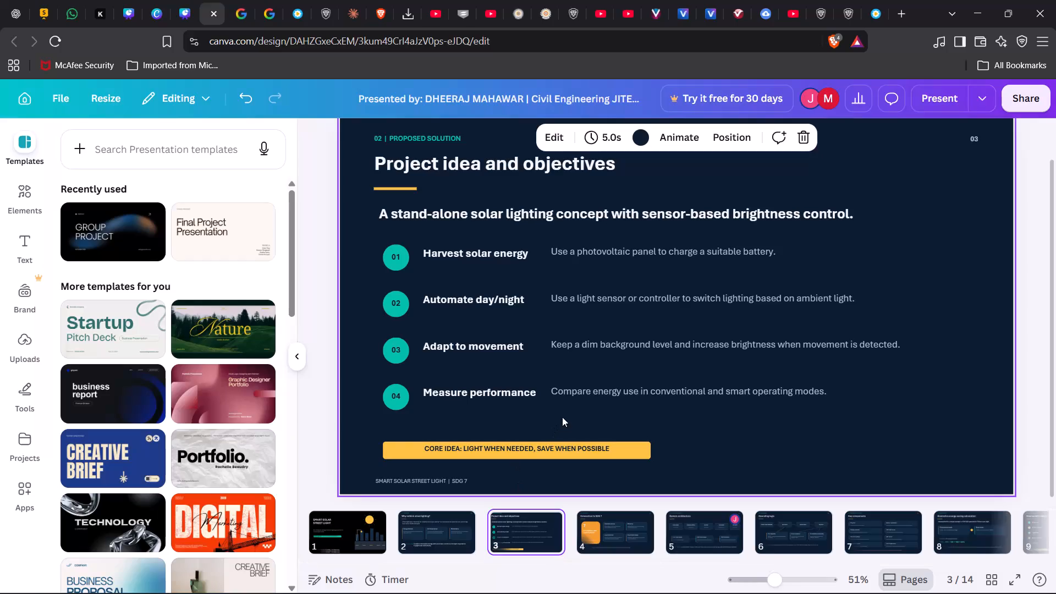
Examine pages 3 and 5 and the remaining page thumbnails for styling, and return to page 1.
left_click(544, 448)
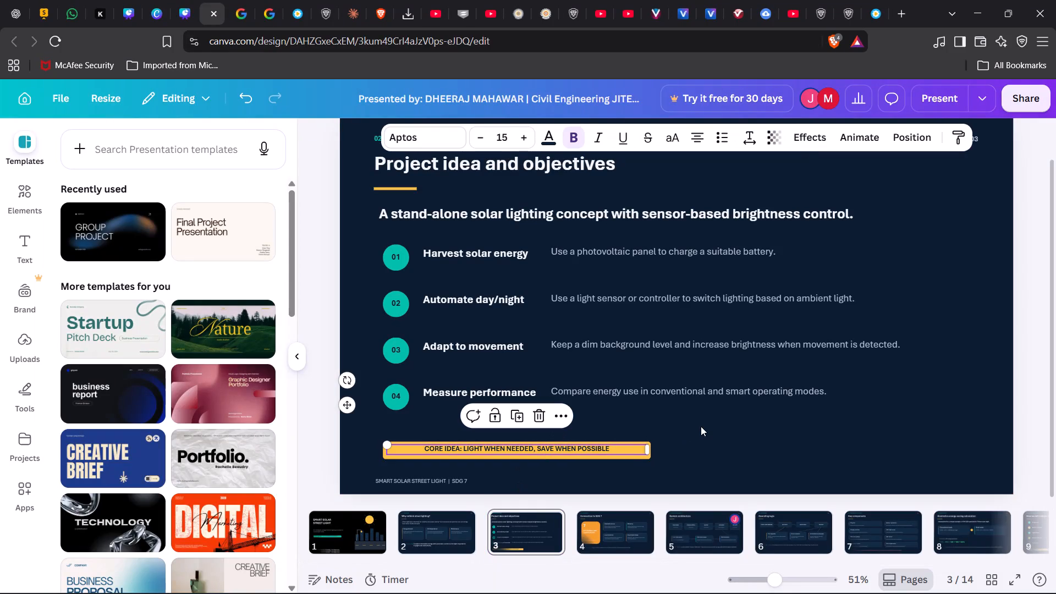
left_click(701, 426)
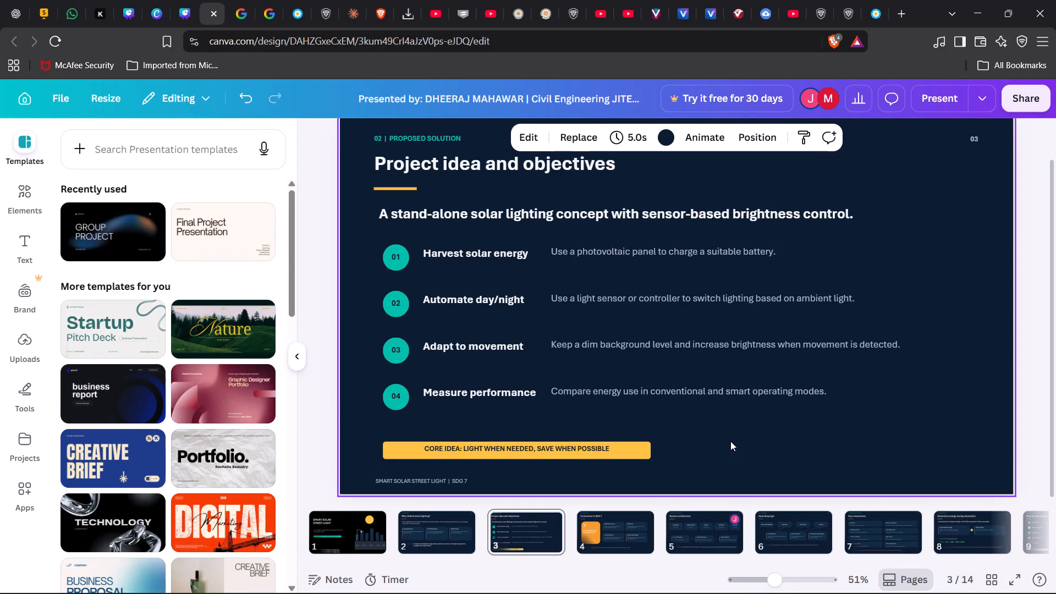
left_click(707, 536)
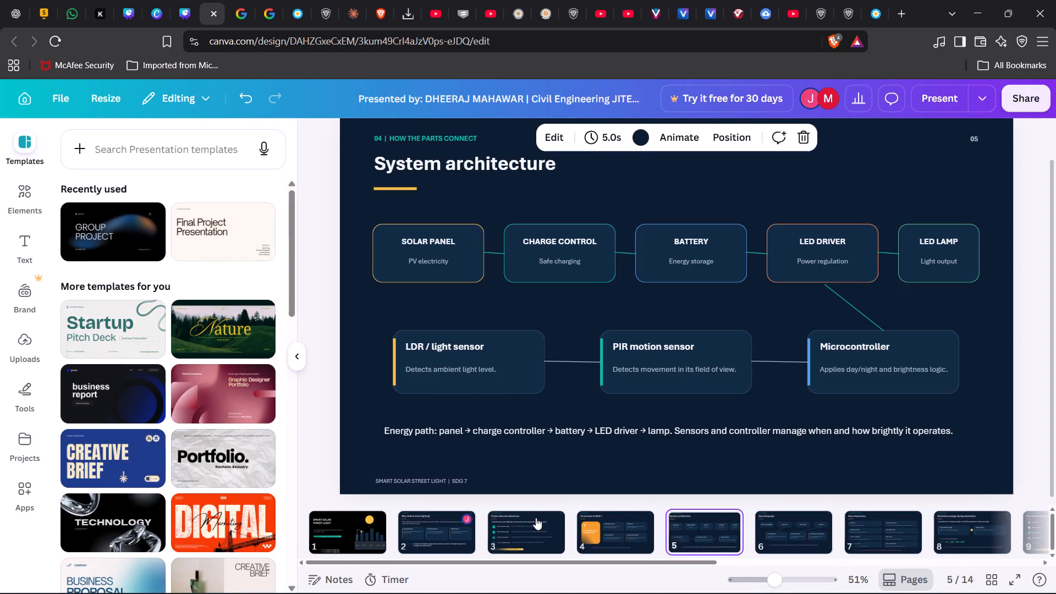
scroll(825, 499, "left", 1)
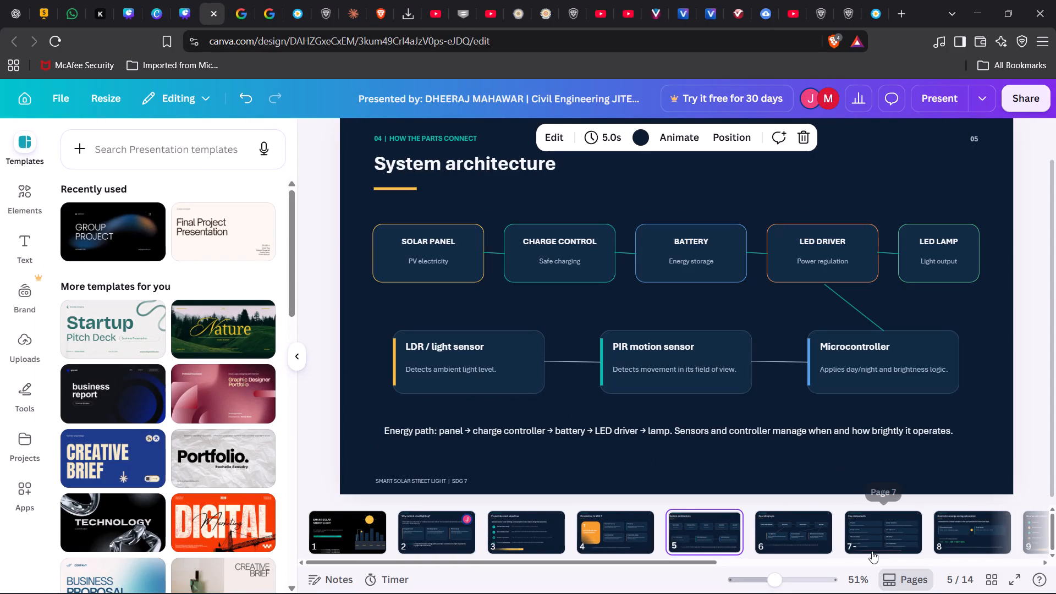
scroll(838, 530, "left", 11)
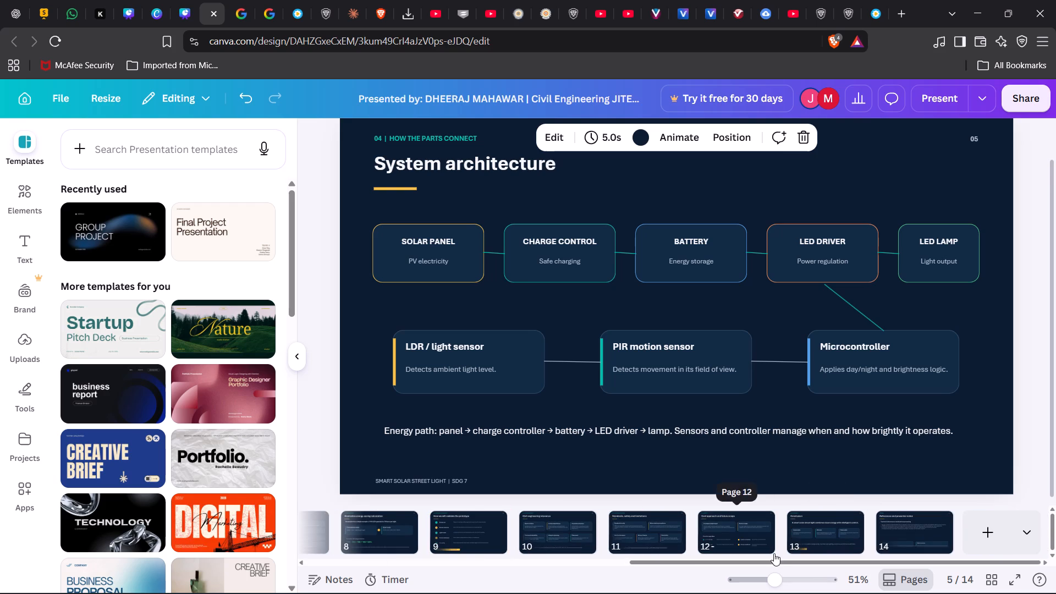
scroll(542, 527, "right", 11)
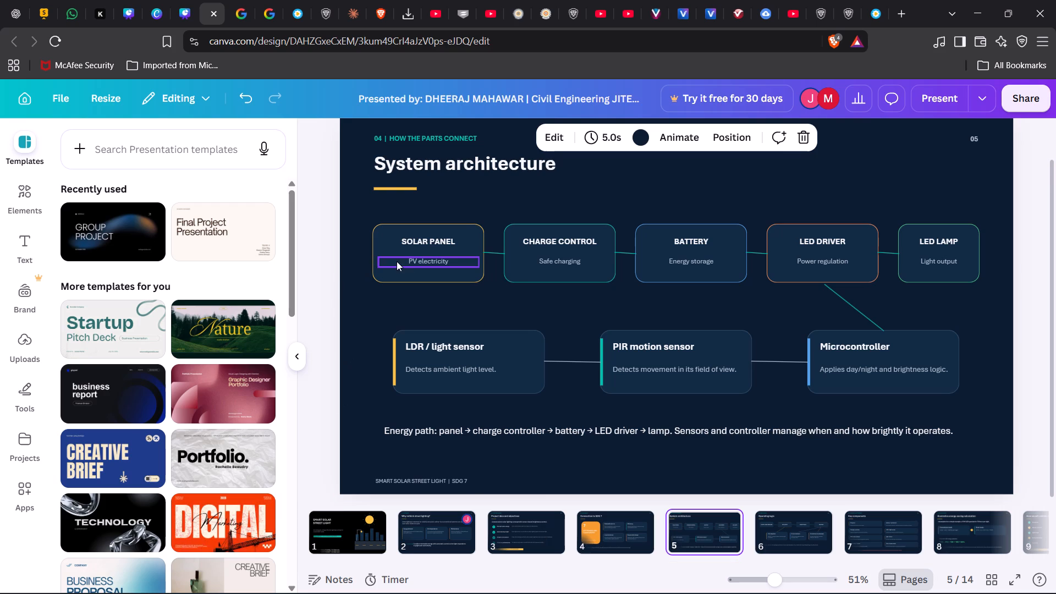
left_click(411, 267)
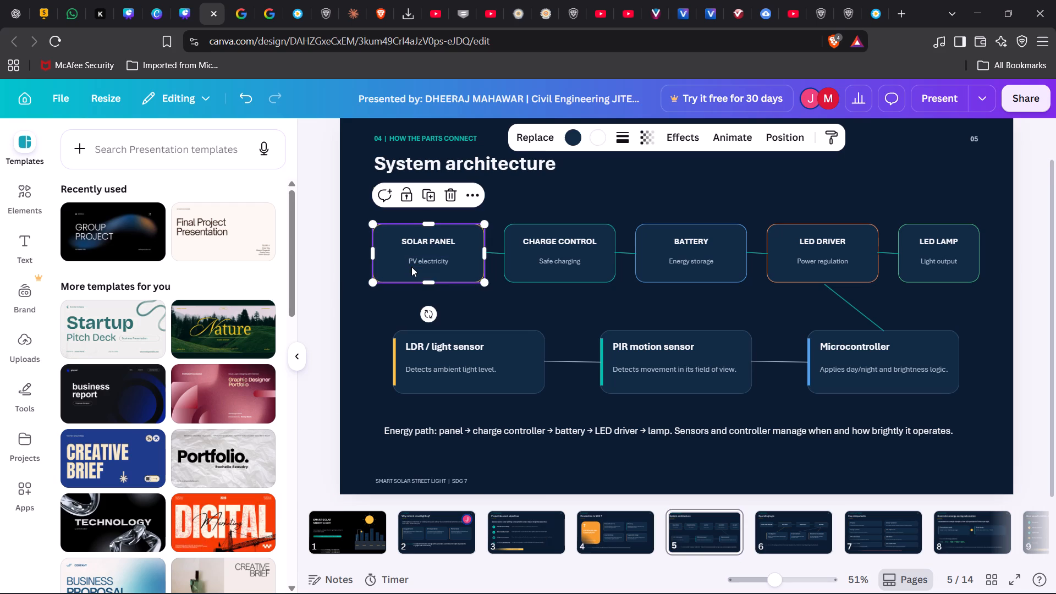
left_click(408, 302)
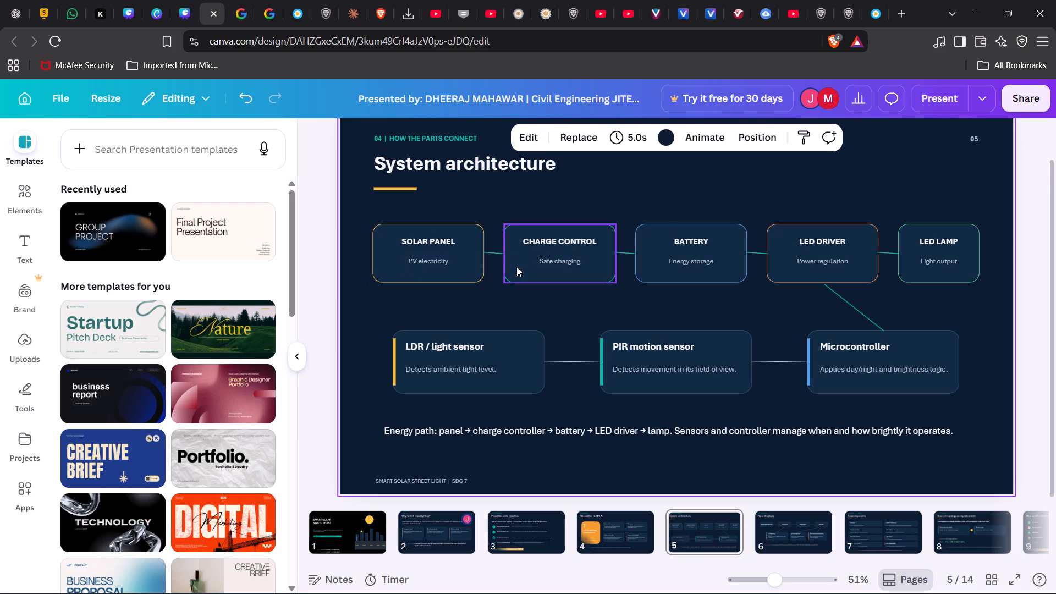
left_click(517, 276)
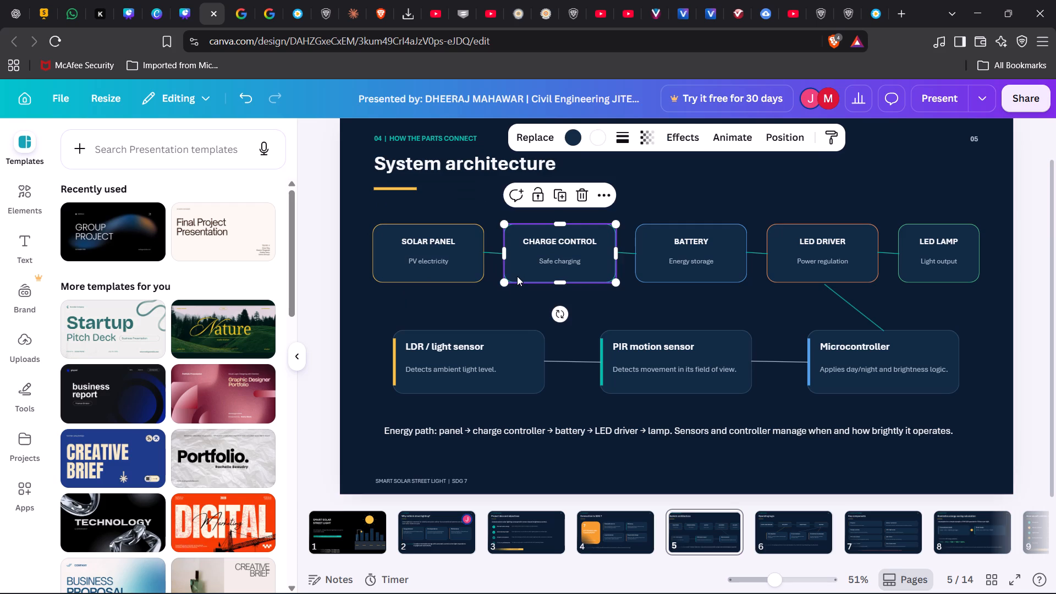
left_click(512, 298)
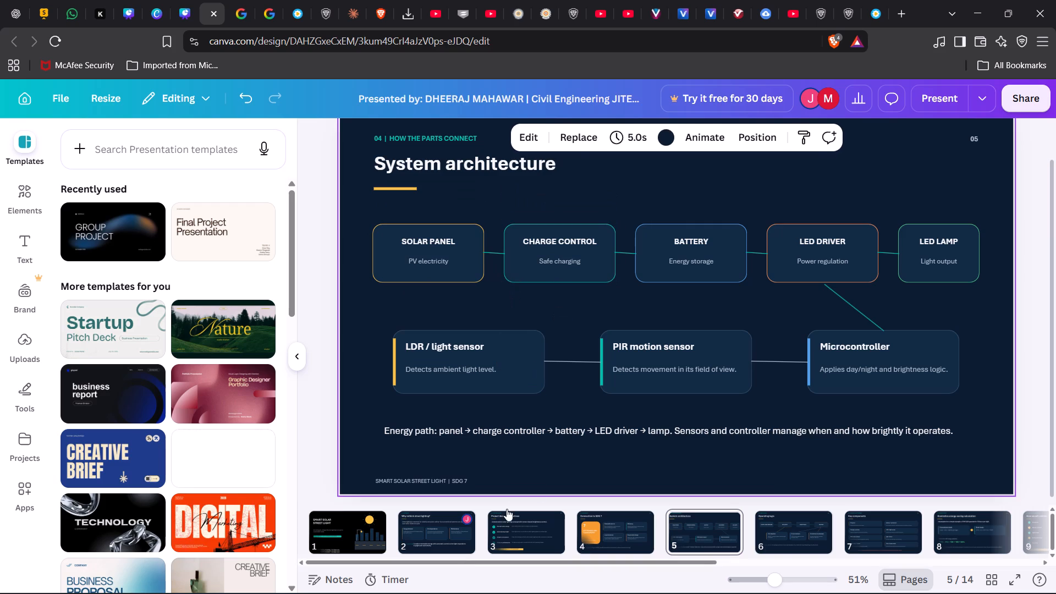
scroll(519, 546, "down", 1)
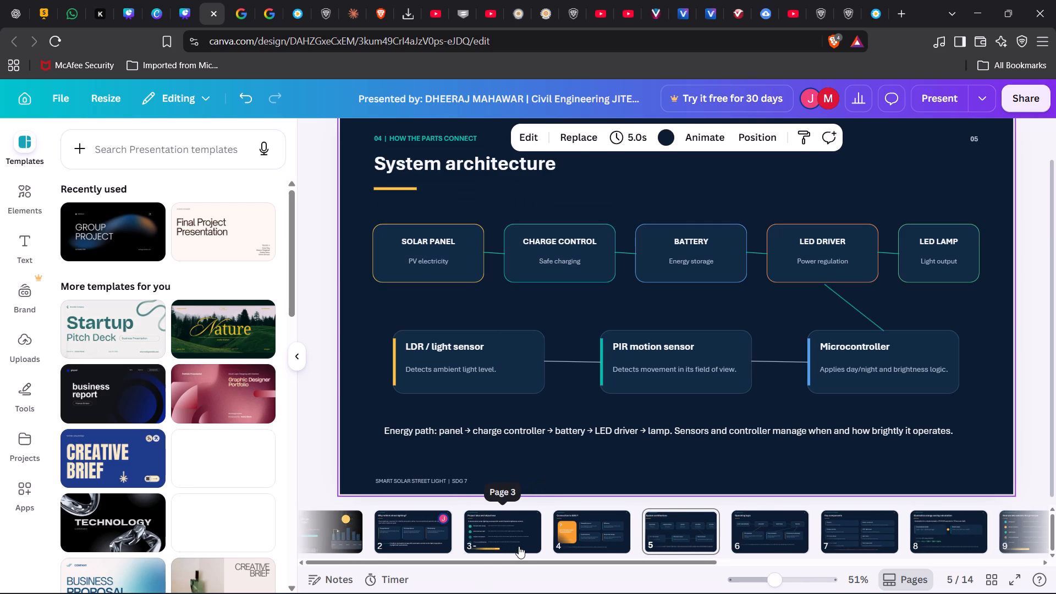
scroll(519, 546, "down", 1)
left_click(373, 530)
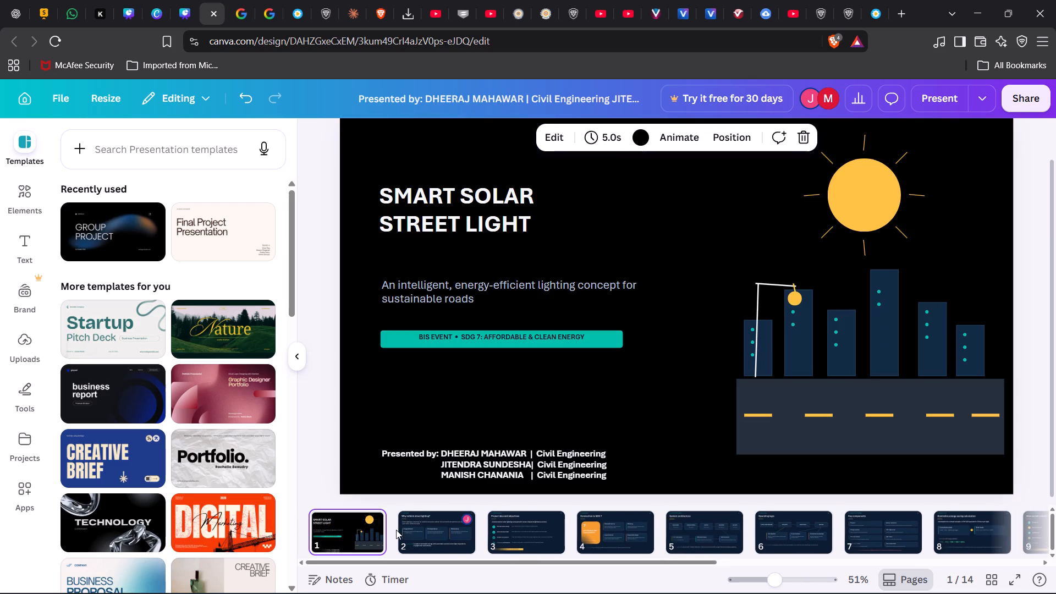
left_click(405, 529)
left_click(356, 532)
Nudge the road rectangle in page 1's street illustration slightly to the left.
left_click(738, 432)
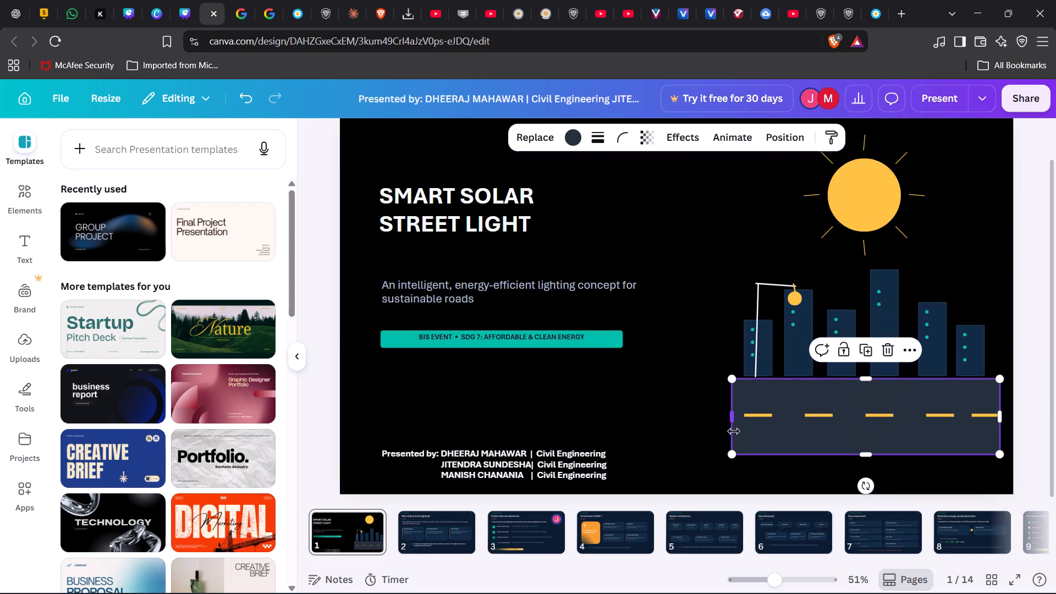
left_click(685, 431)
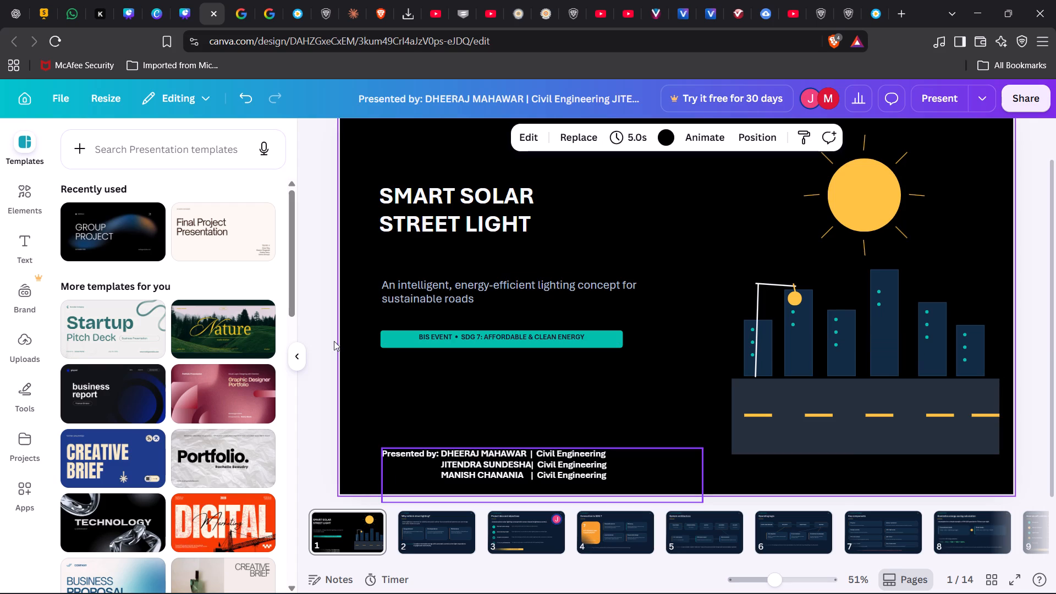
Recolor the SMART SOLAR STREET LIGHT title on page 1 to dark blue #0c1c30.
left_click(481, 190)
left_click(544, 140)
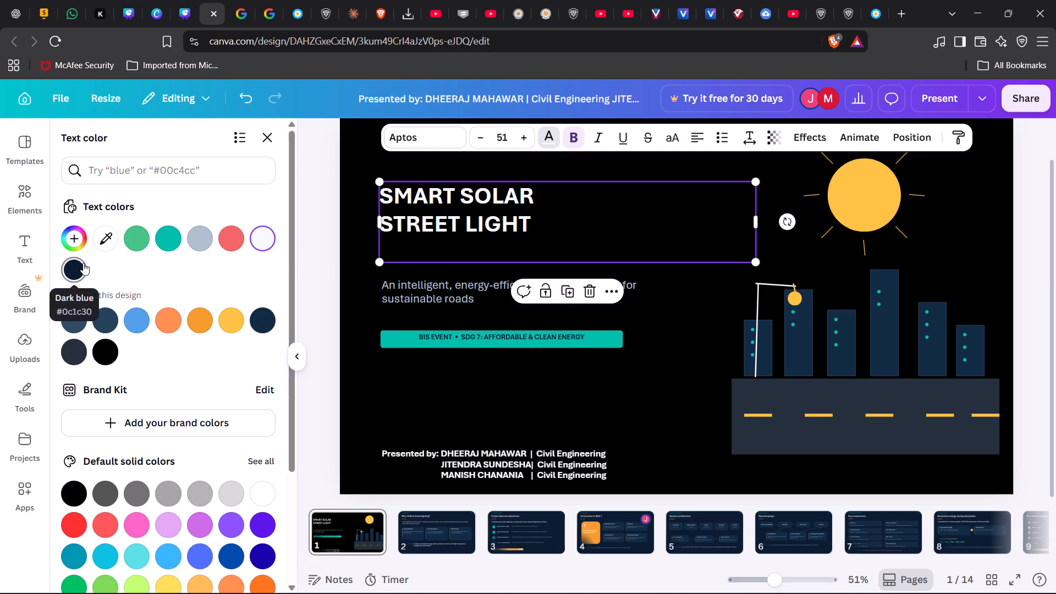
left_click(83, 263)
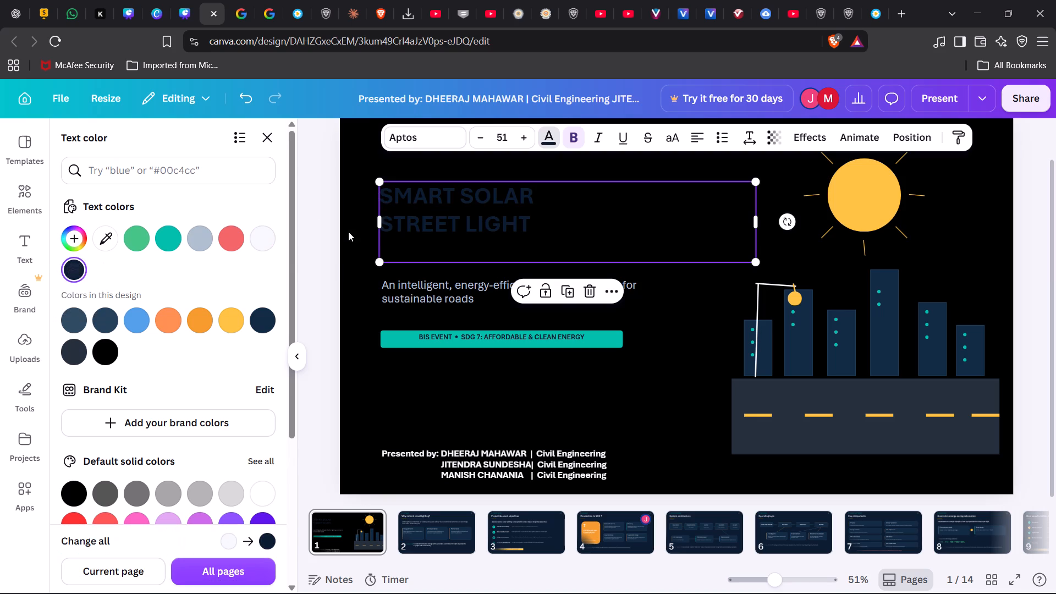
Recolor page 1's subtitle about the energy-efficient lighting concept to the same dark blue as the title.
left_click(430, 307)
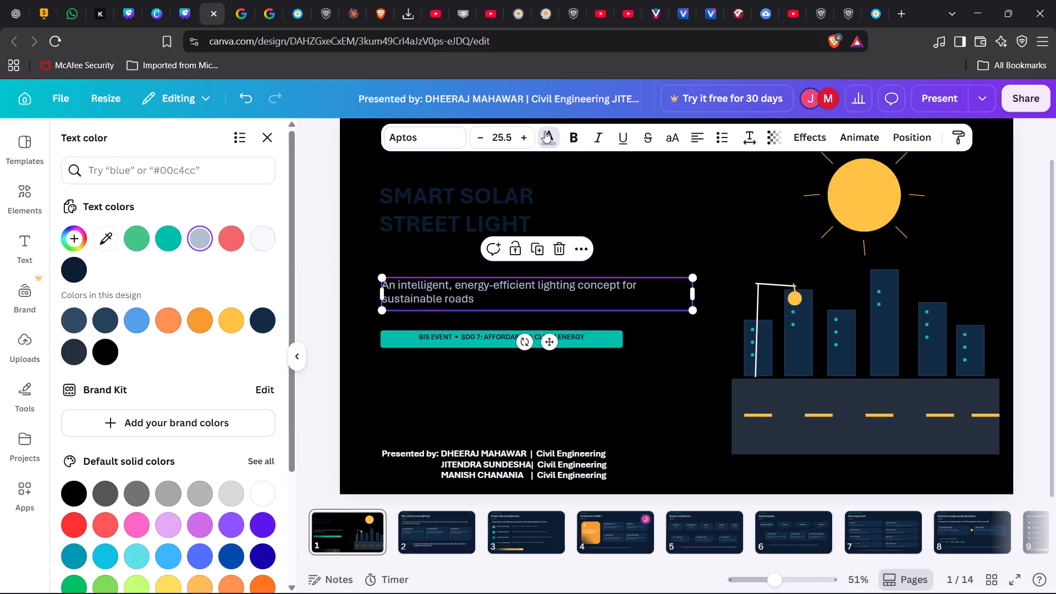
left_click(544, 131)
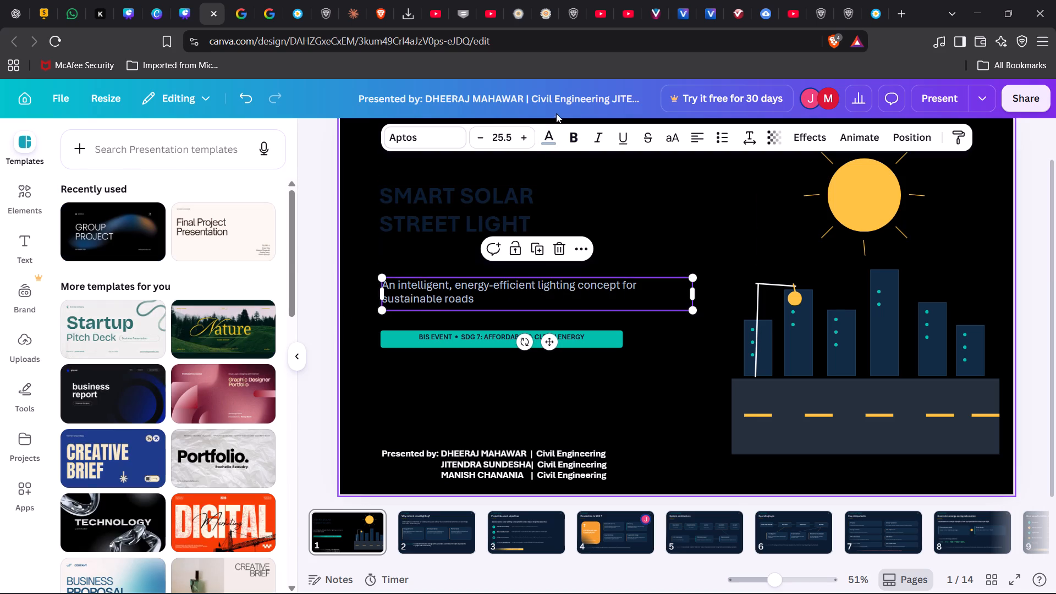
left_click(546, 132)
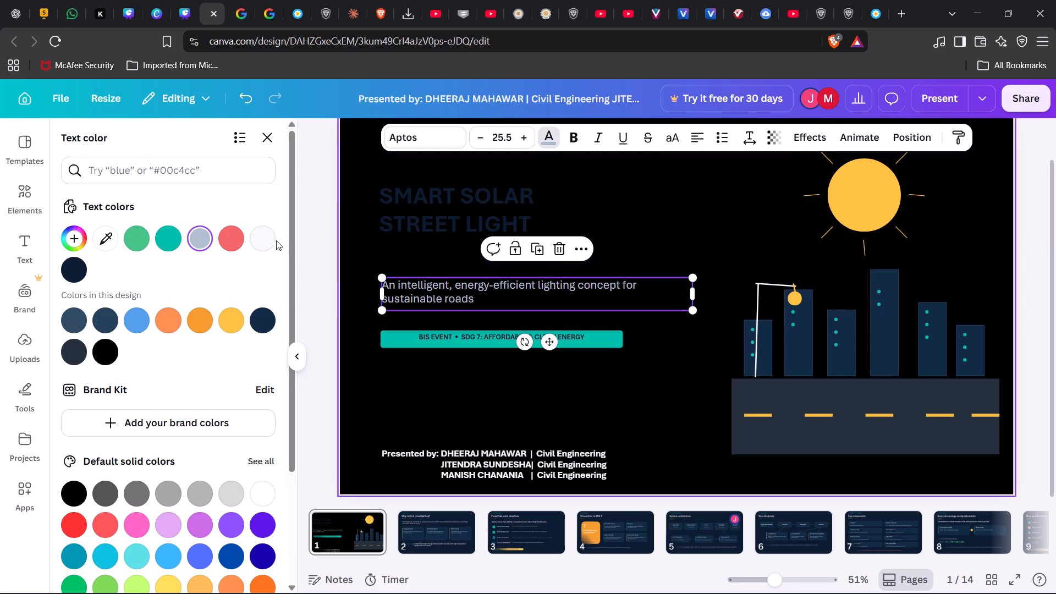
left_click(81, 266)
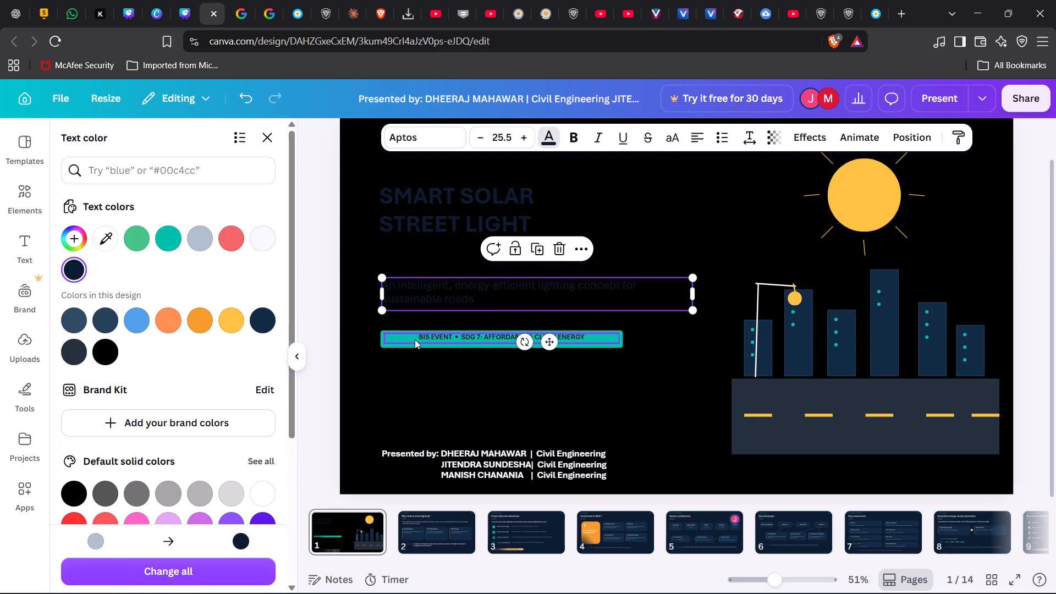
right_click(450, 387)
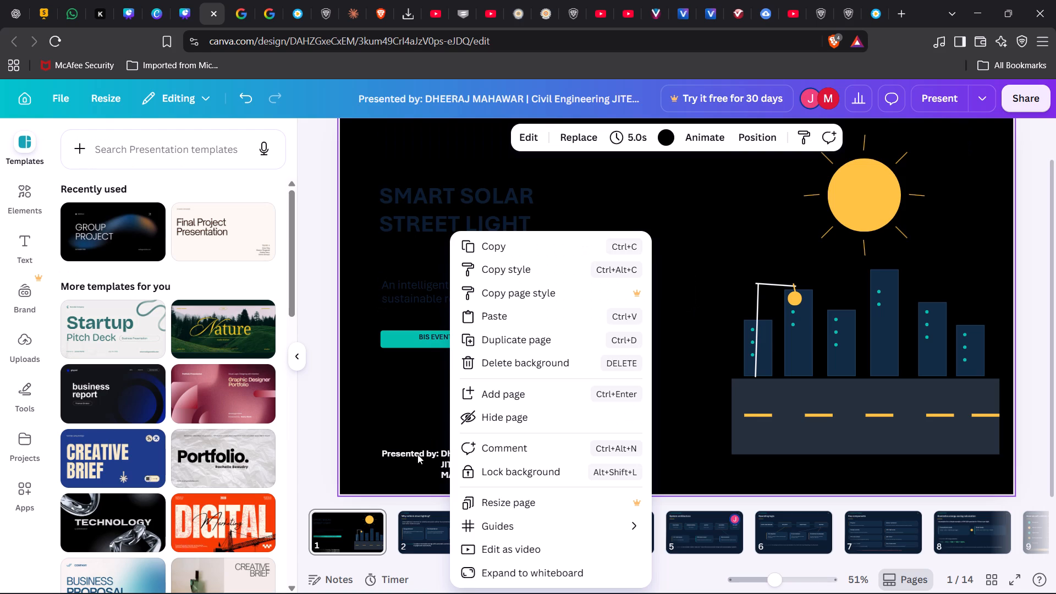
Recolor the "Presented by" text block at the bottom of page 1 to the same dark blue.
left_click(415, 450)
left_click(457, 461)
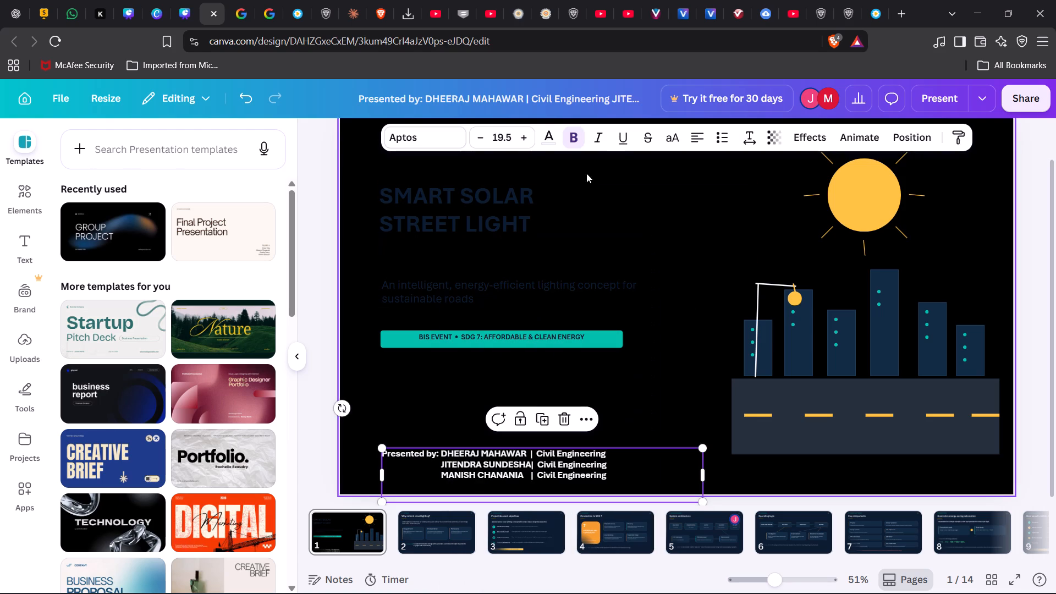
left_click(547, 127)
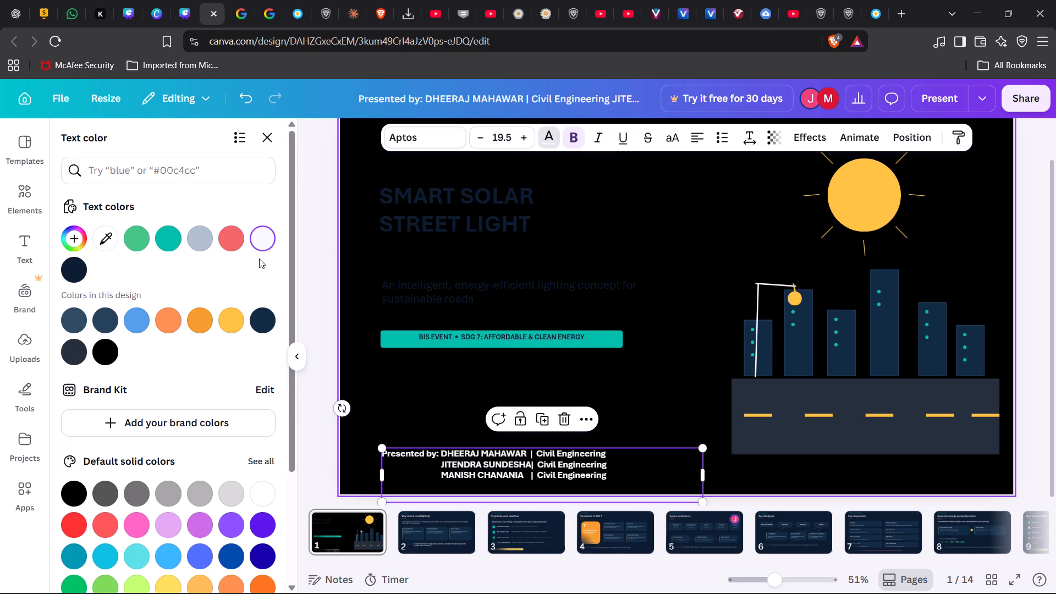
left_click(76, 267)
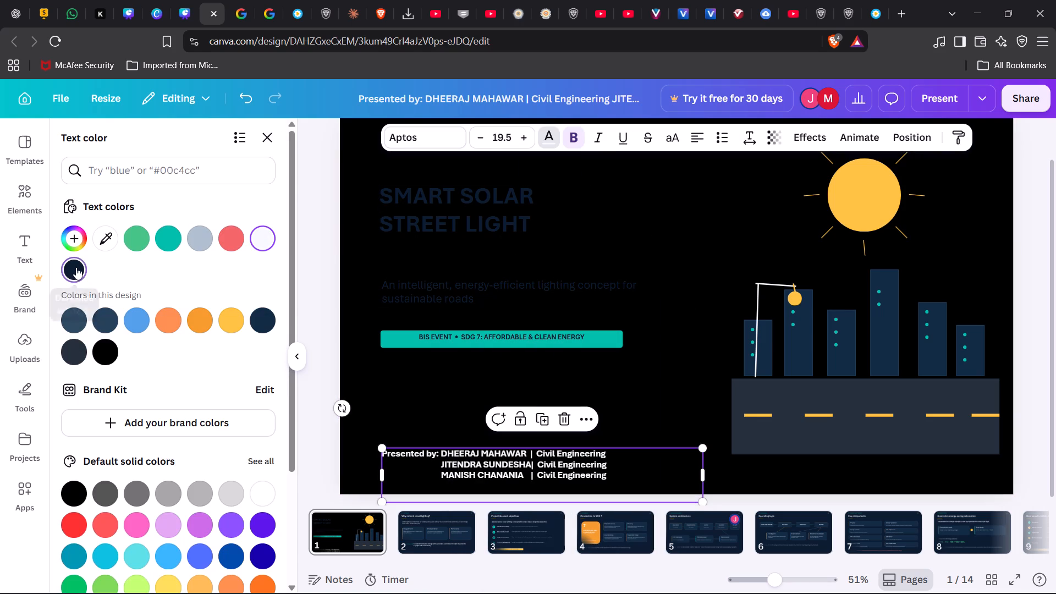
left_click(680, 238)
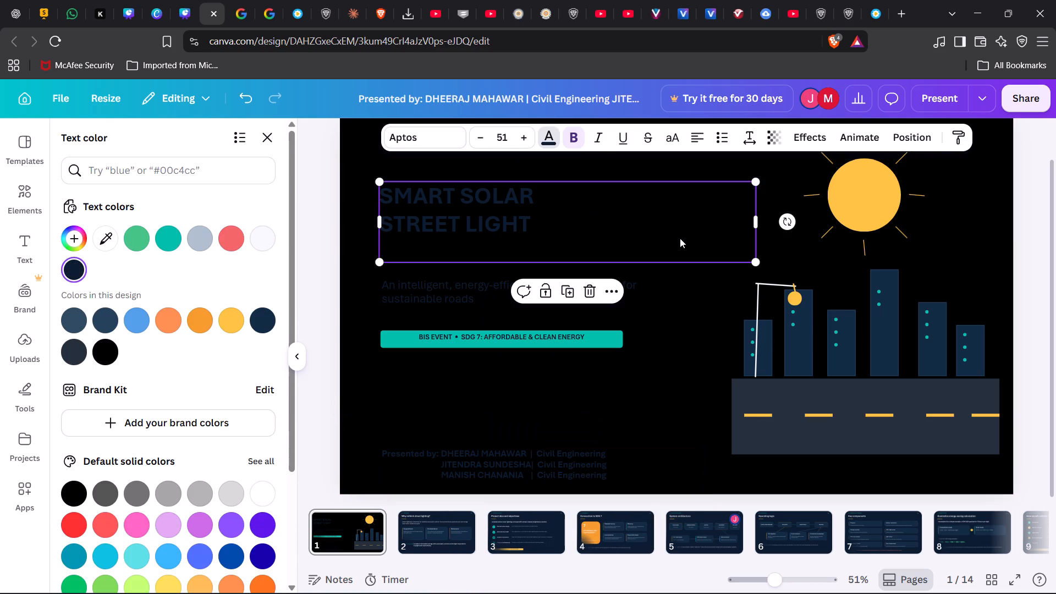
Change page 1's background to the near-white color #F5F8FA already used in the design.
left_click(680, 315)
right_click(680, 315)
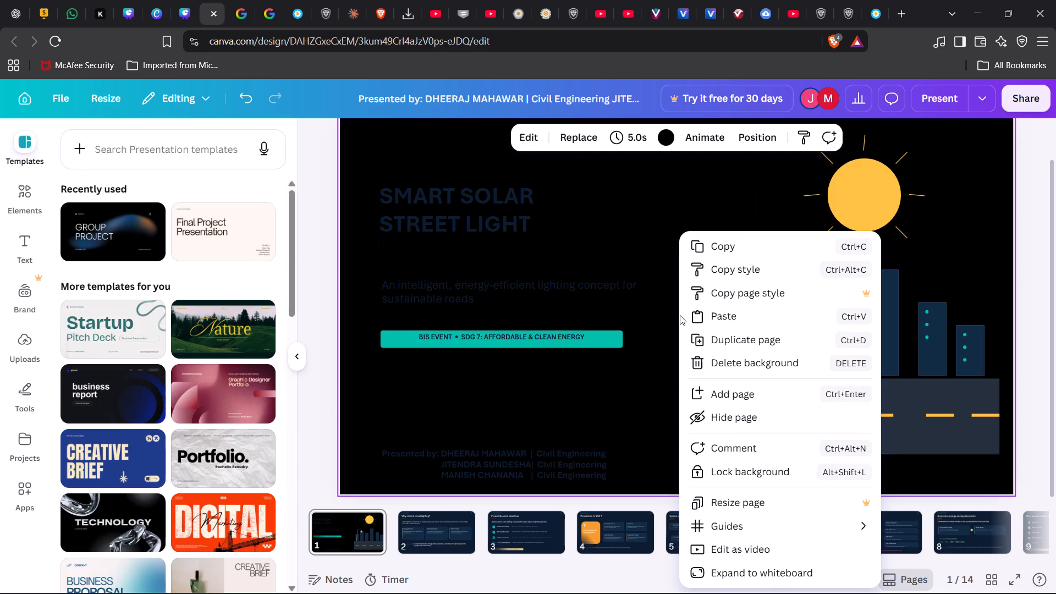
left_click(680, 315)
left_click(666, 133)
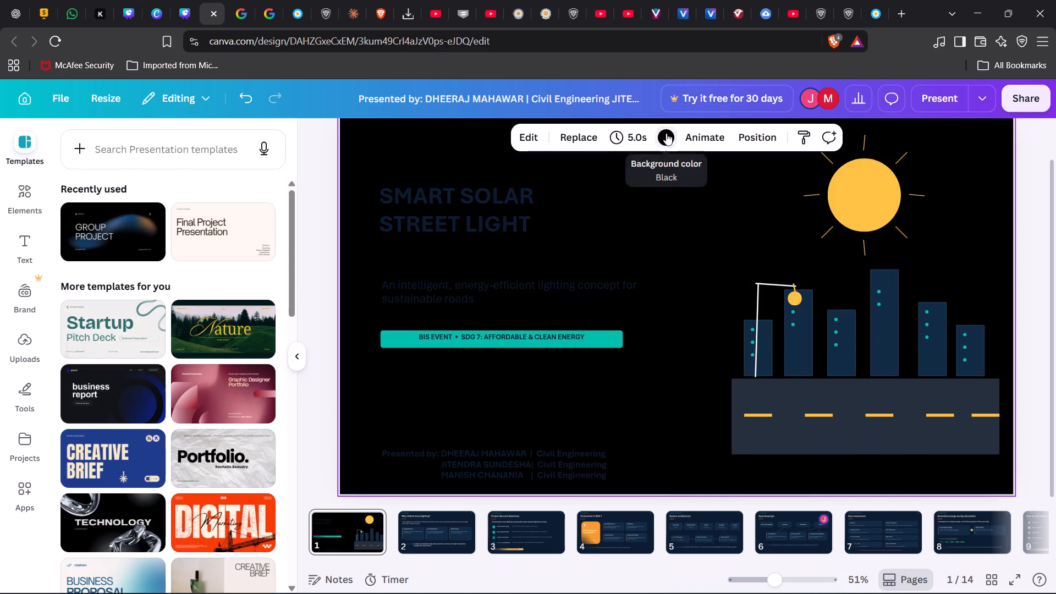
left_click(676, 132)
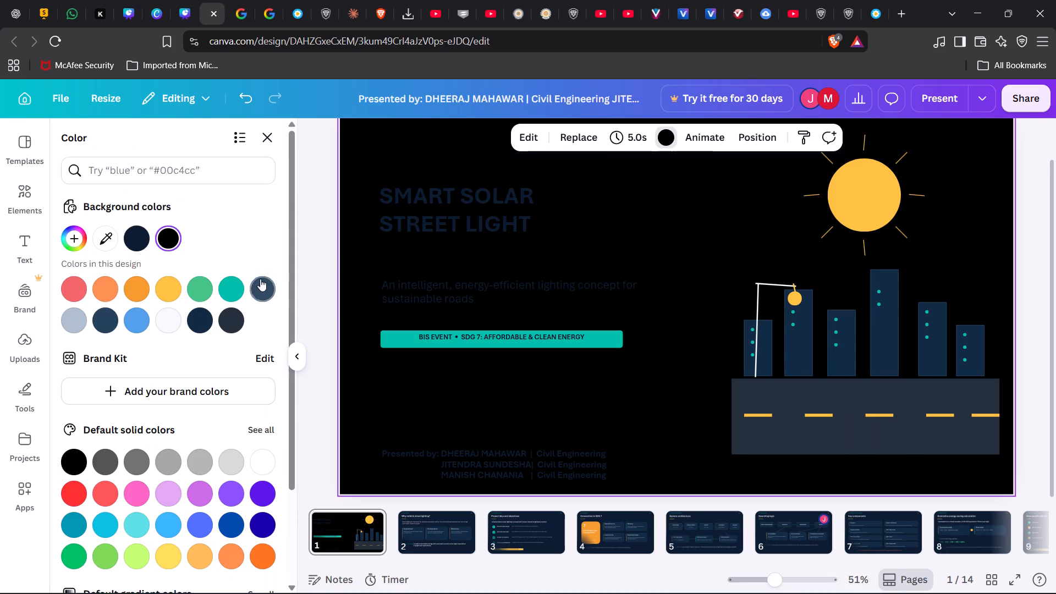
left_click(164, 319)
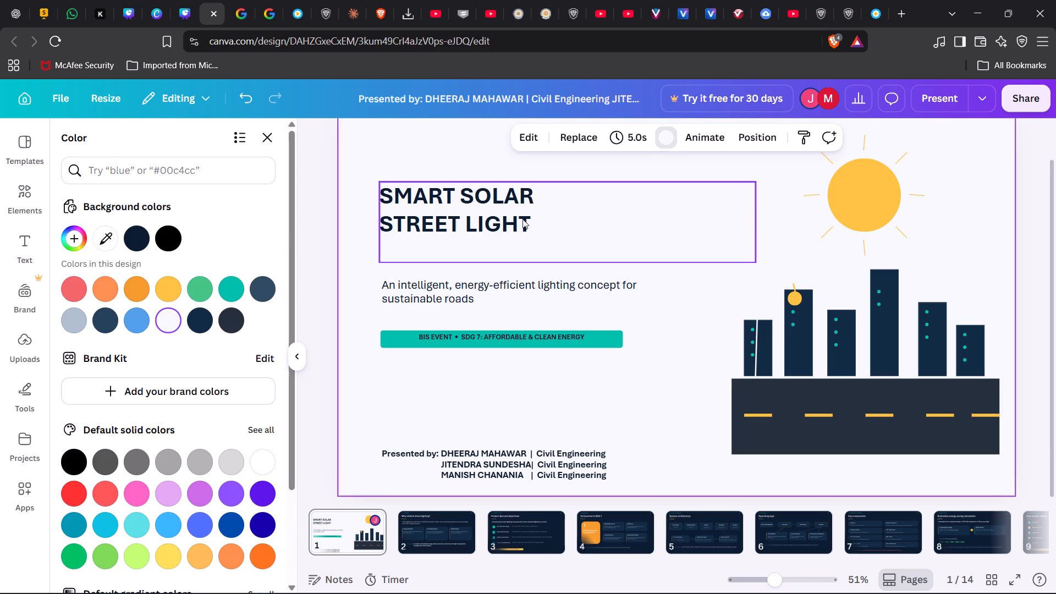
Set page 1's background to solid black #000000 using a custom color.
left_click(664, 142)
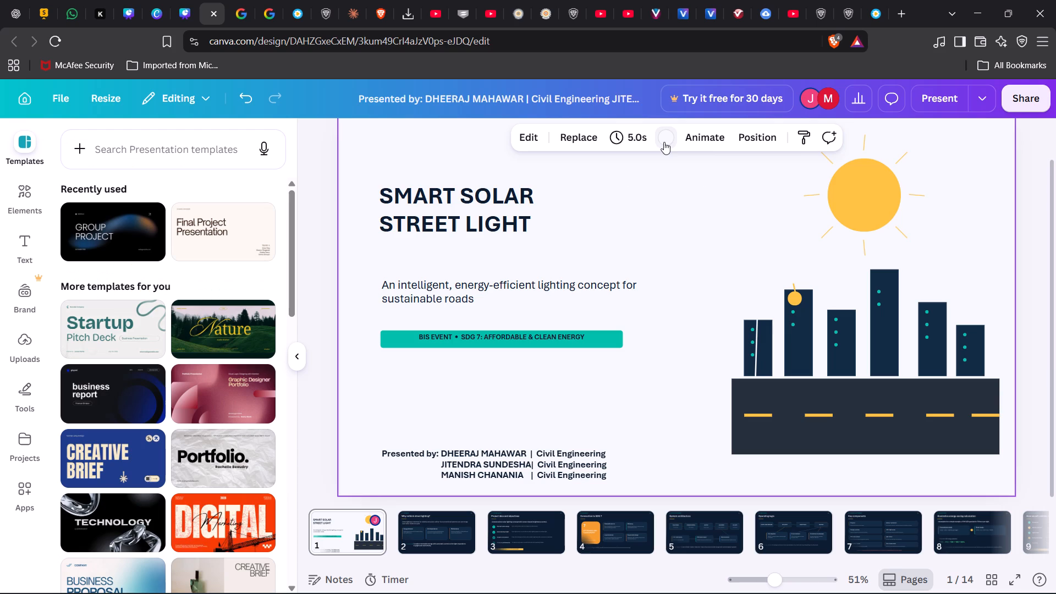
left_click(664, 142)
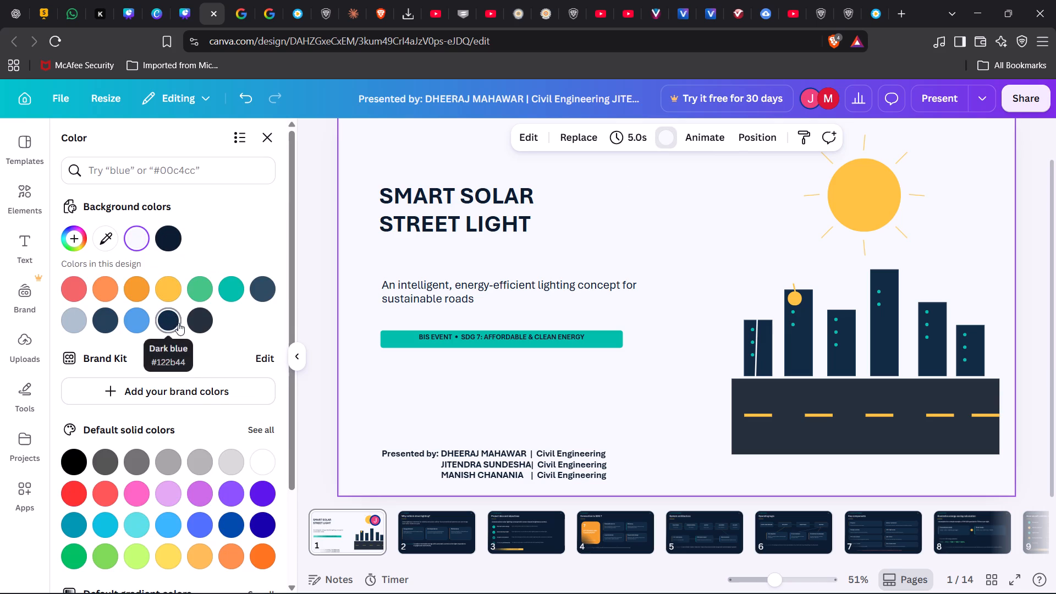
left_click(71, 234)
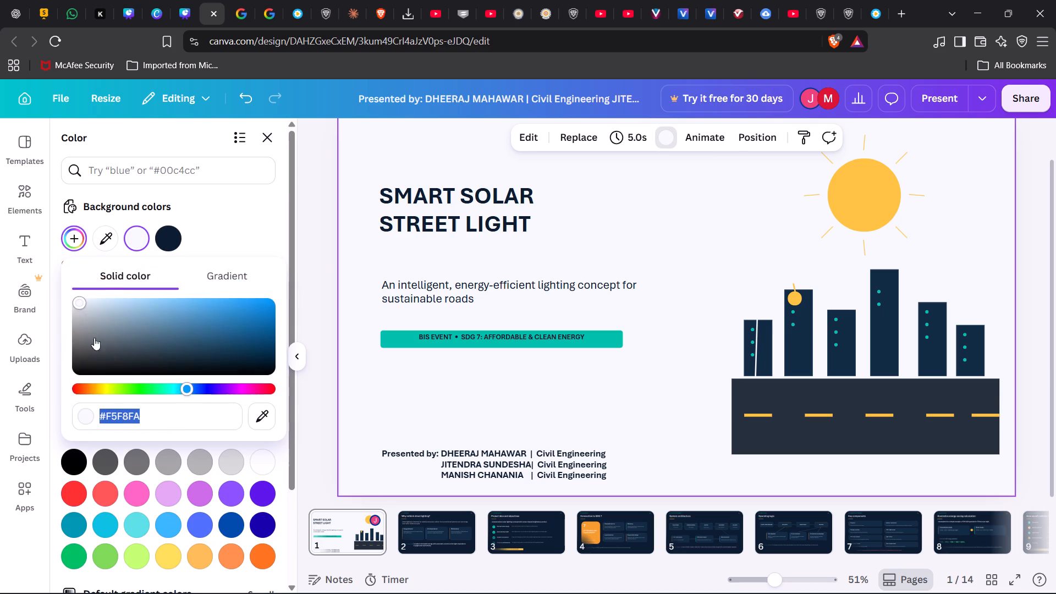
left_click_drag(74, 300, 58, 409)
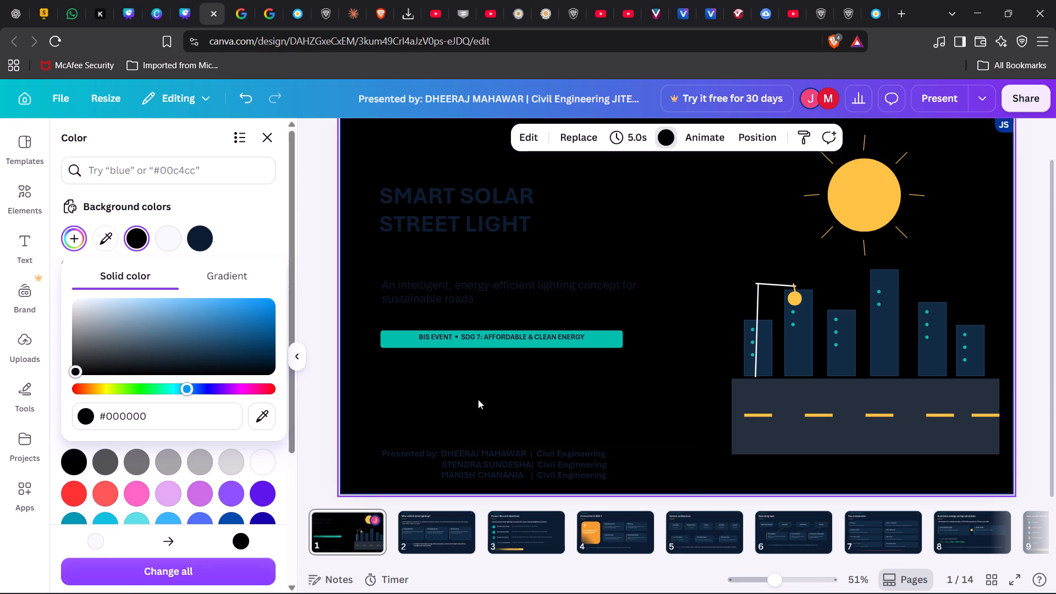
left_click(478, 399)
Delete the "BIS EVENT • SDG 7: AFFORDABLE & CLEAN ENERGY" text and the teal bar behind it from page 1.
left_click(474, 338)
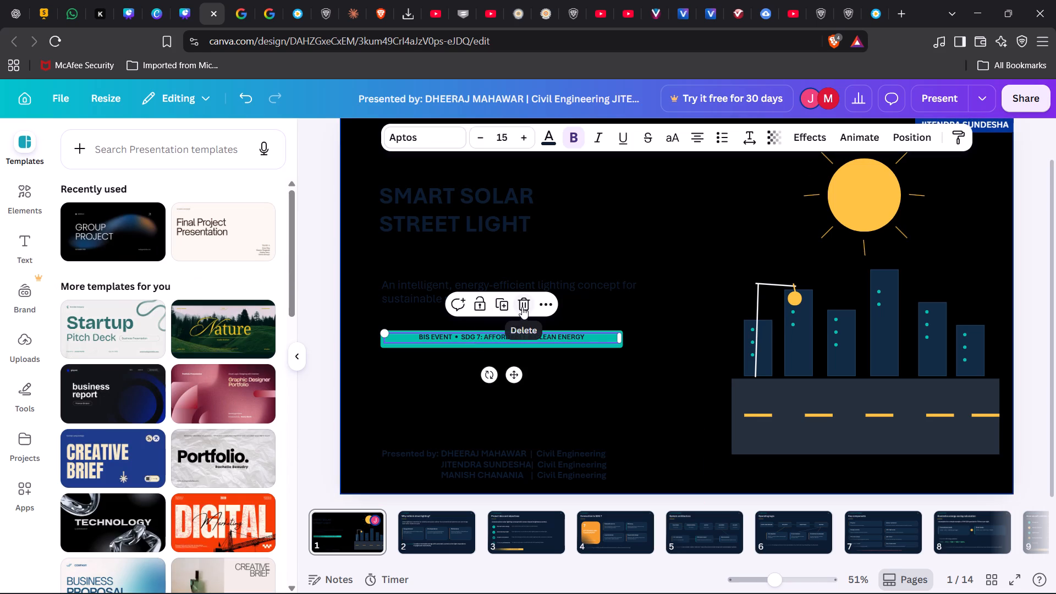
left_click(620, 427)
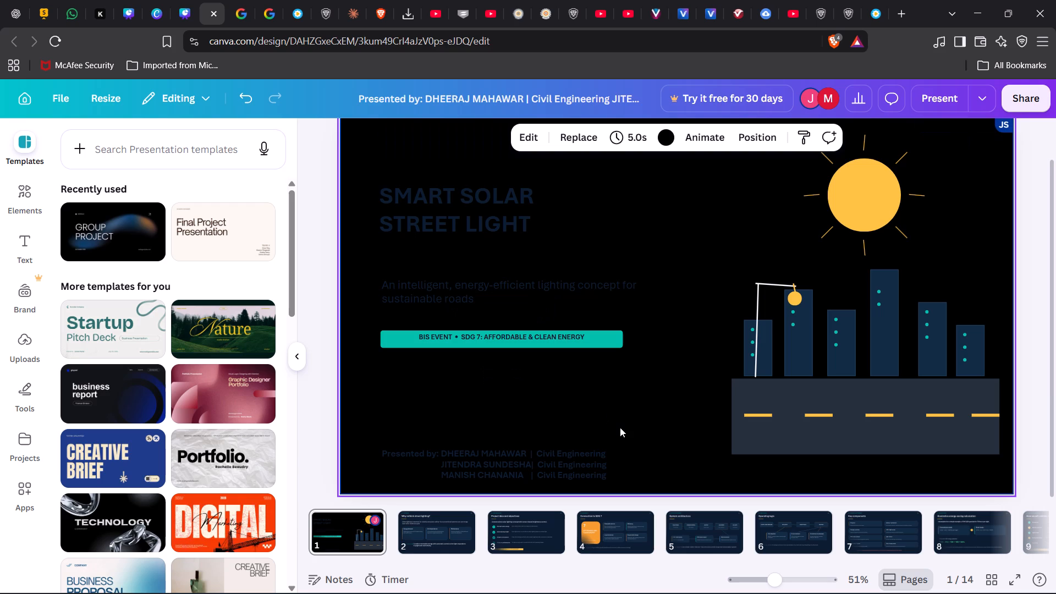
left_click(479, 338)
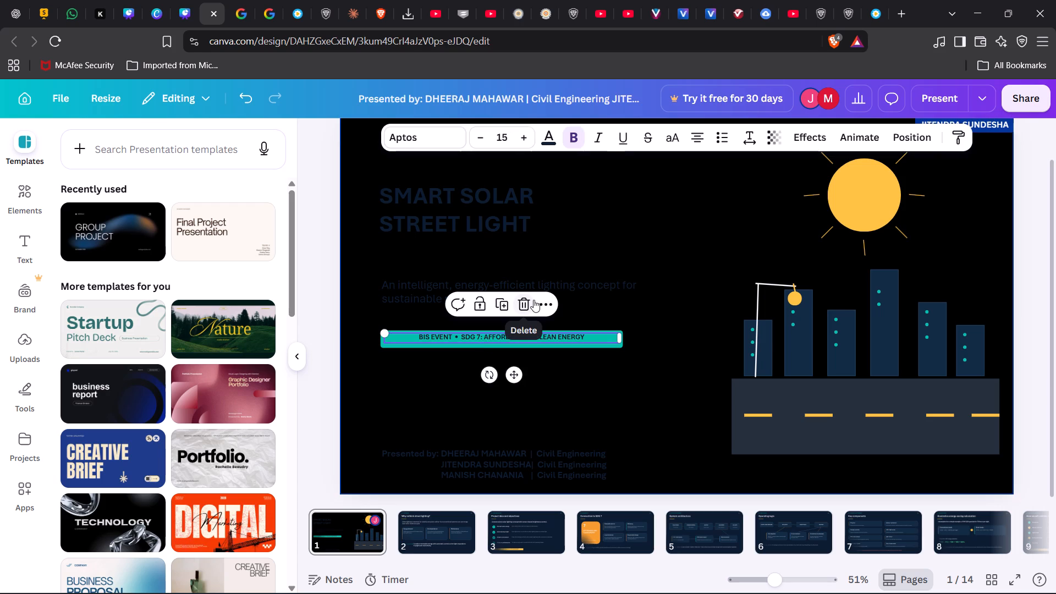
left_click(527, 307)
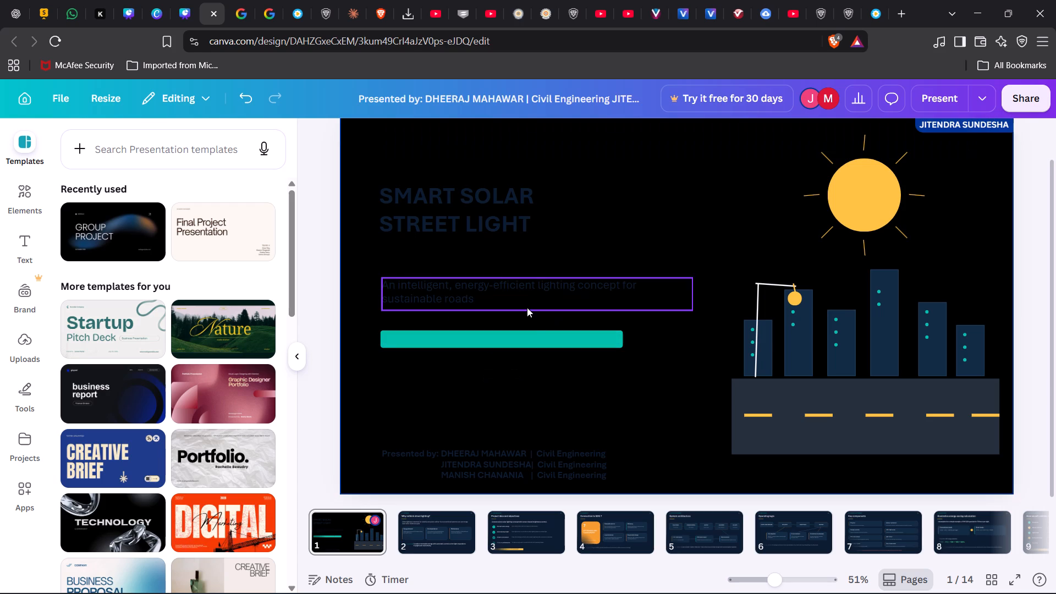
left_click(526, 334)
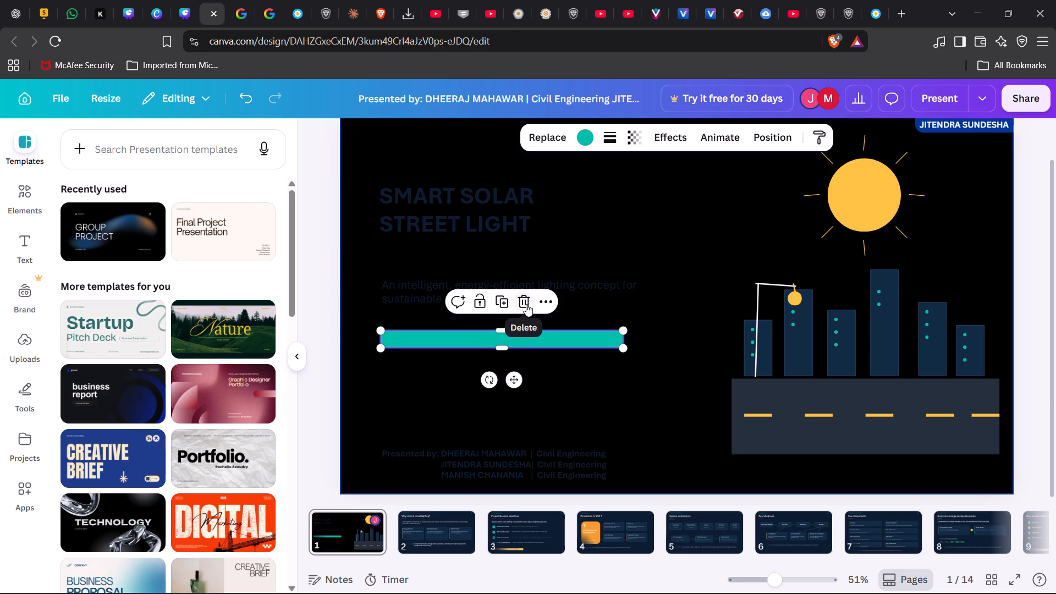
left_click(526, 304)
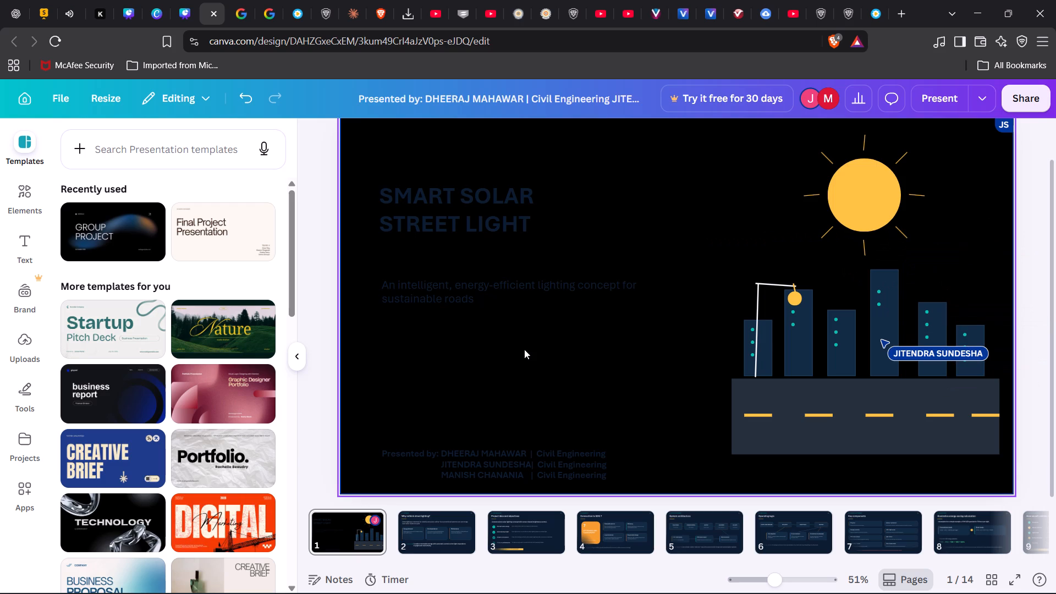
Recolor page 1's "SMART SOLAR STREET LIGHT" title to the near-white color already used in the design's text.
right_click(577, 391)
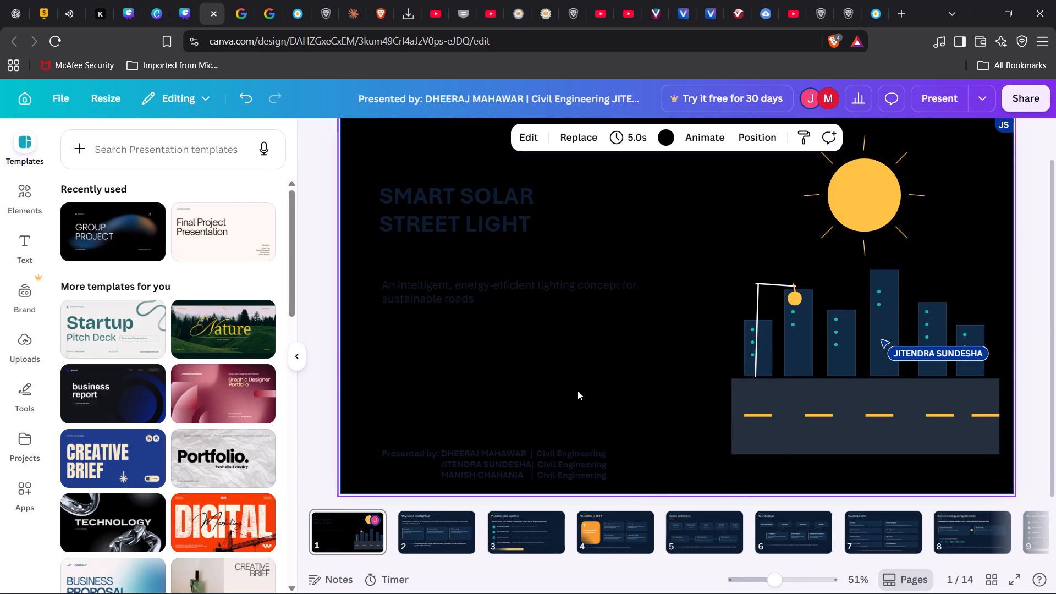
left_click(519, 253)
left_click(486, 221)
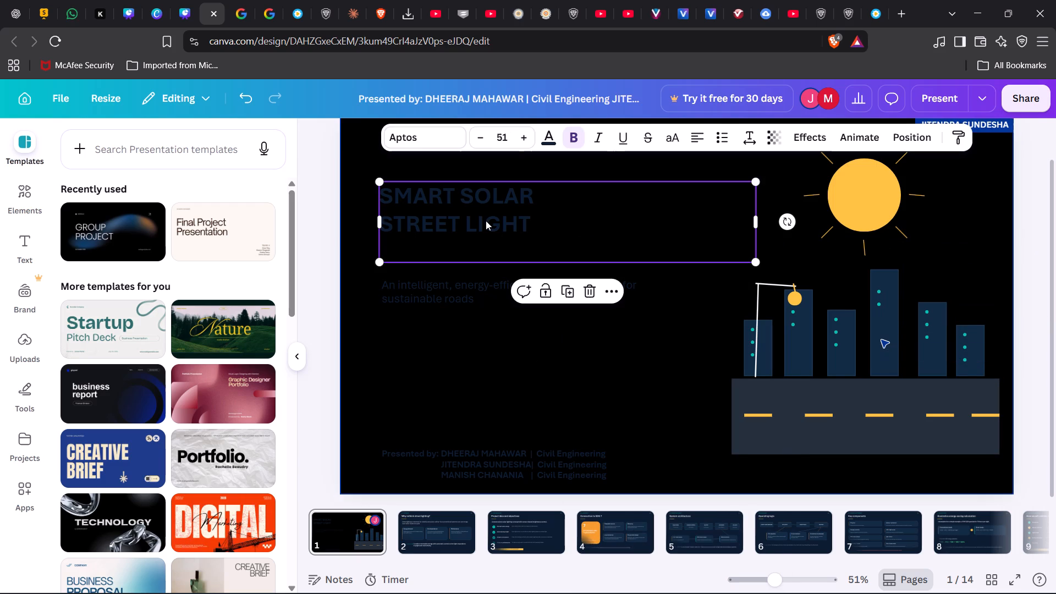
left_click(554, 142)
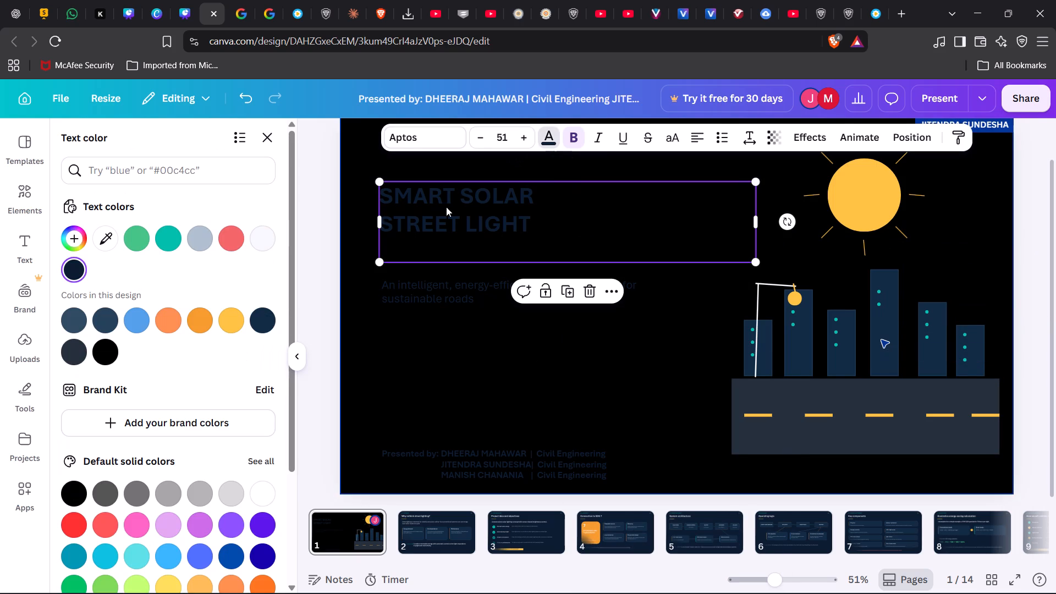
left_click(265, 231)
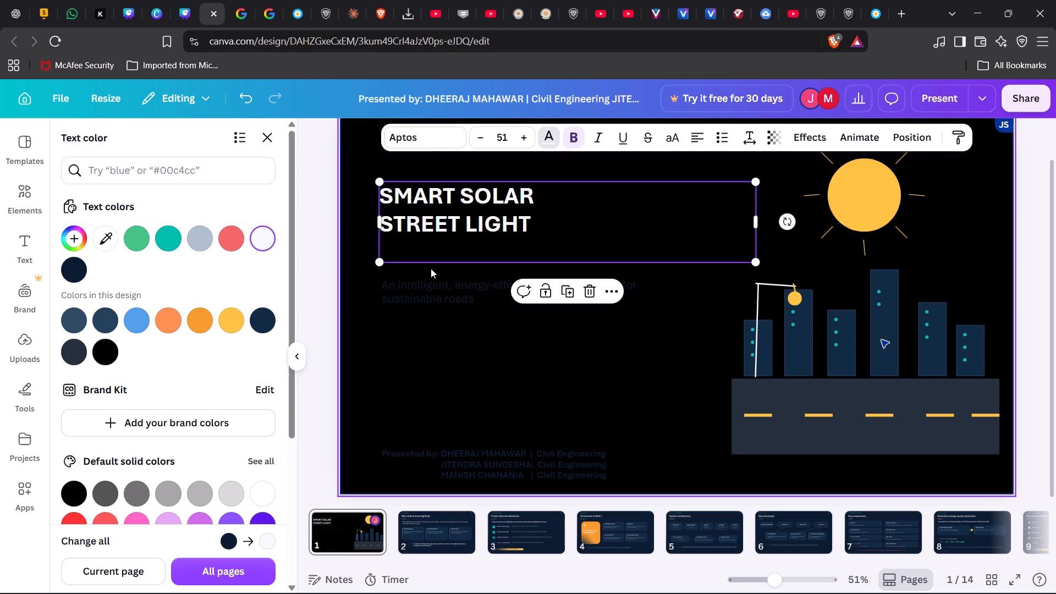
Recolor page 1's subtitle about the energy-efficient lighting concept to the light grayish blue from the existing text colors.
left_click(432, 285)
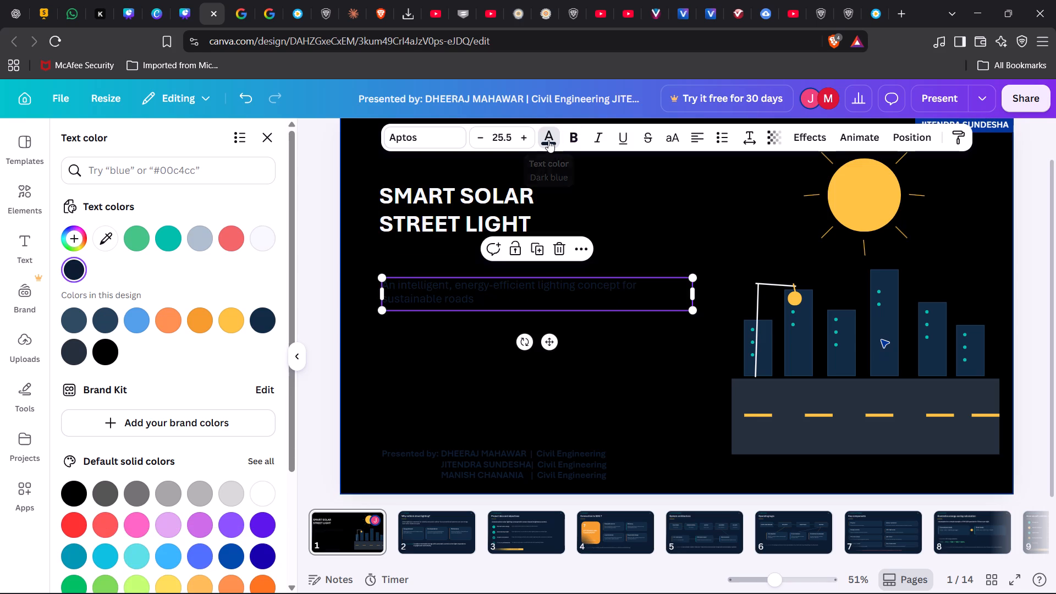
left_click(548, 140)
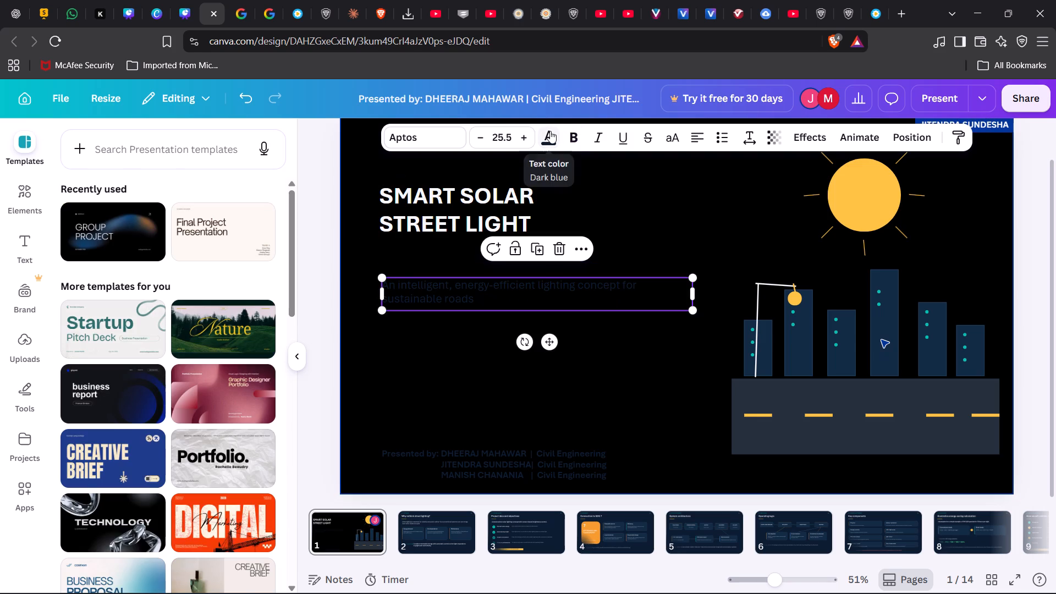
left_click(550, 131)
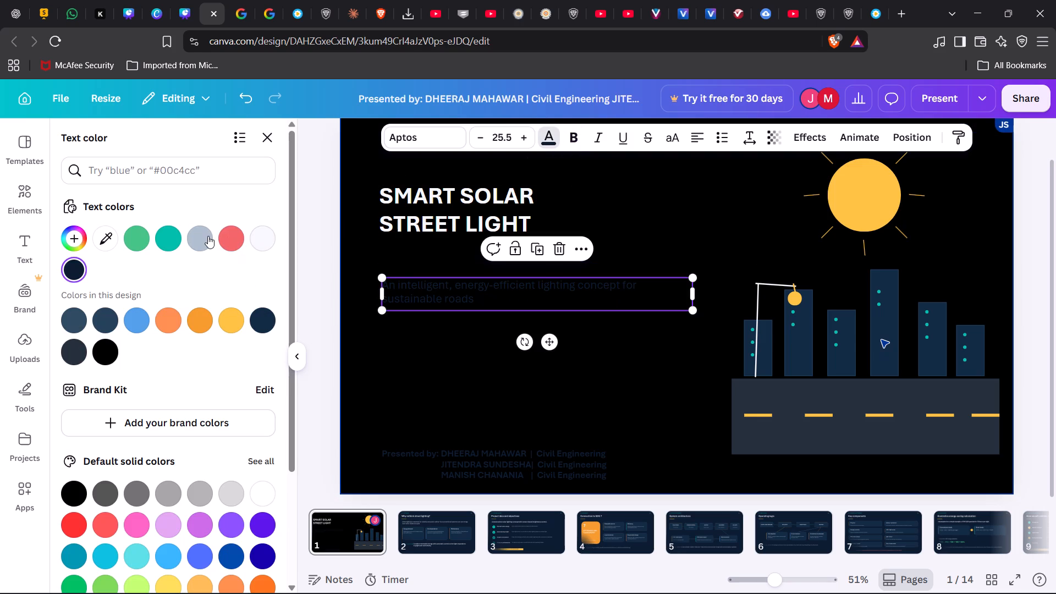
left_click(207, 235)
left_click(484, 414)
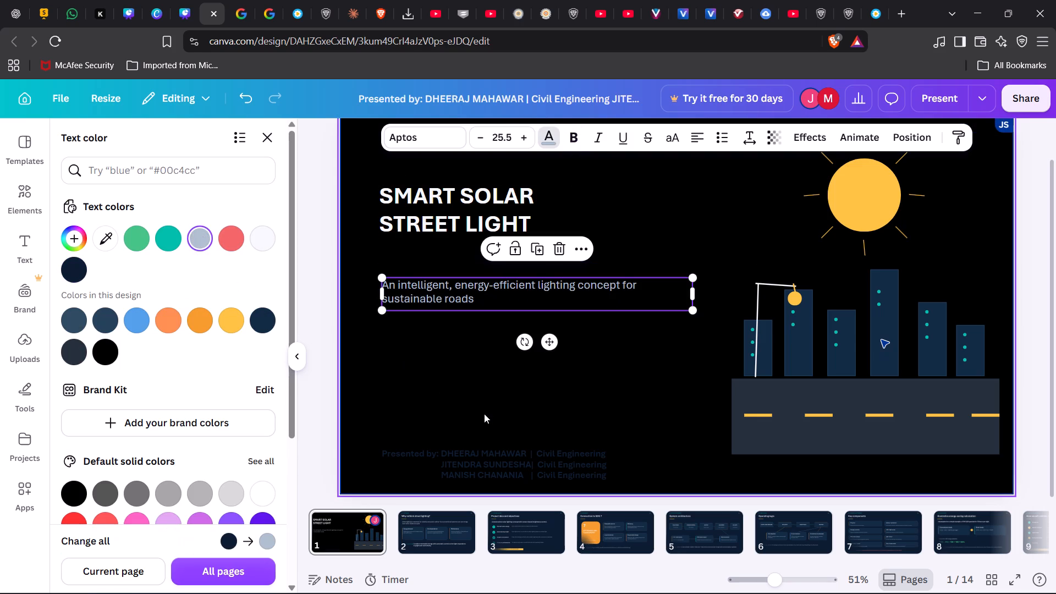
left_click(489, 465)
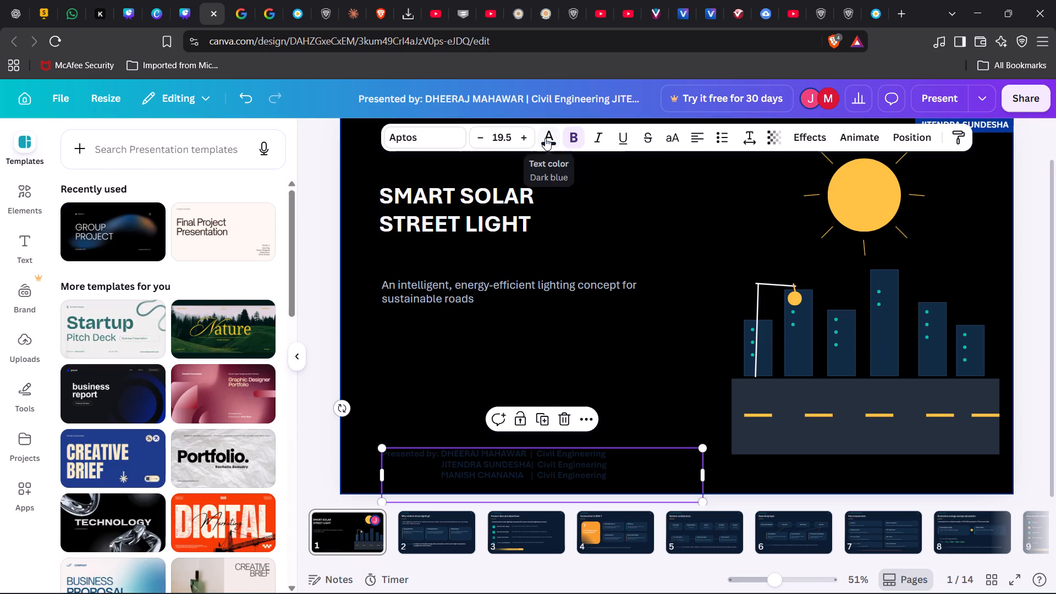
left_click(545, 138)
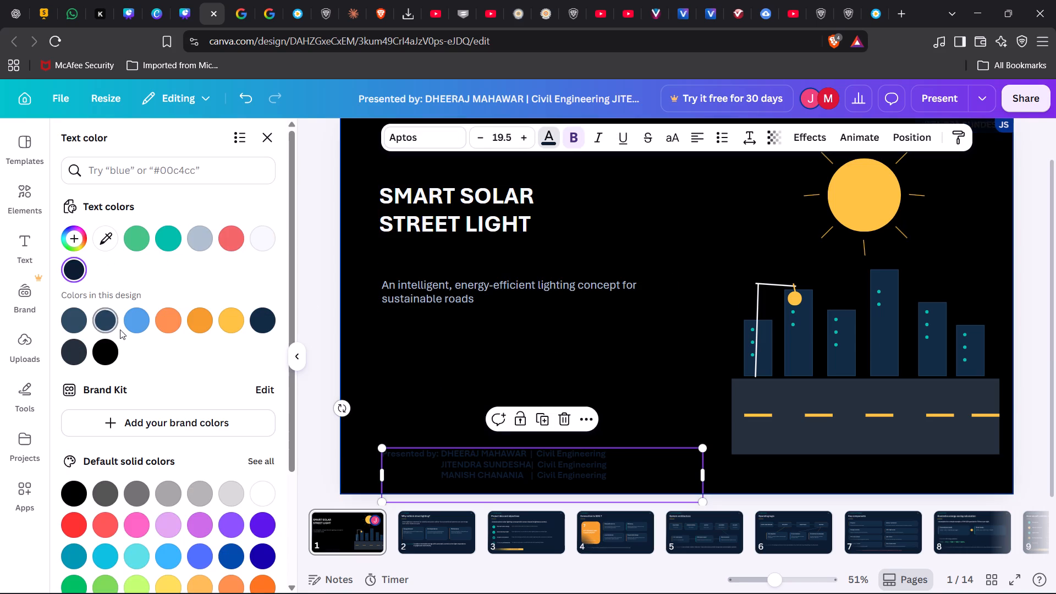
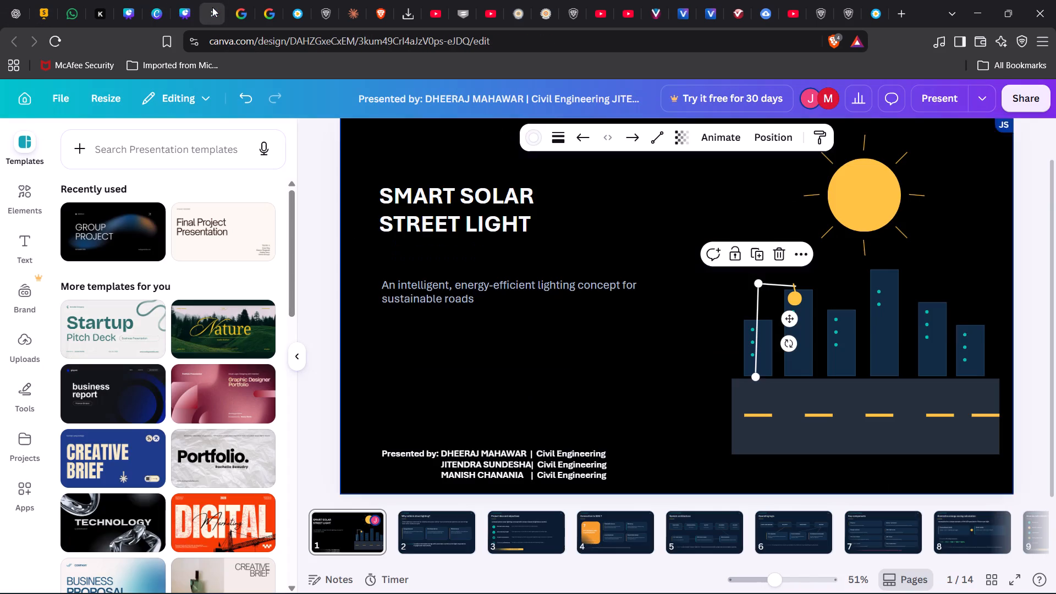
left_click(819, 313)
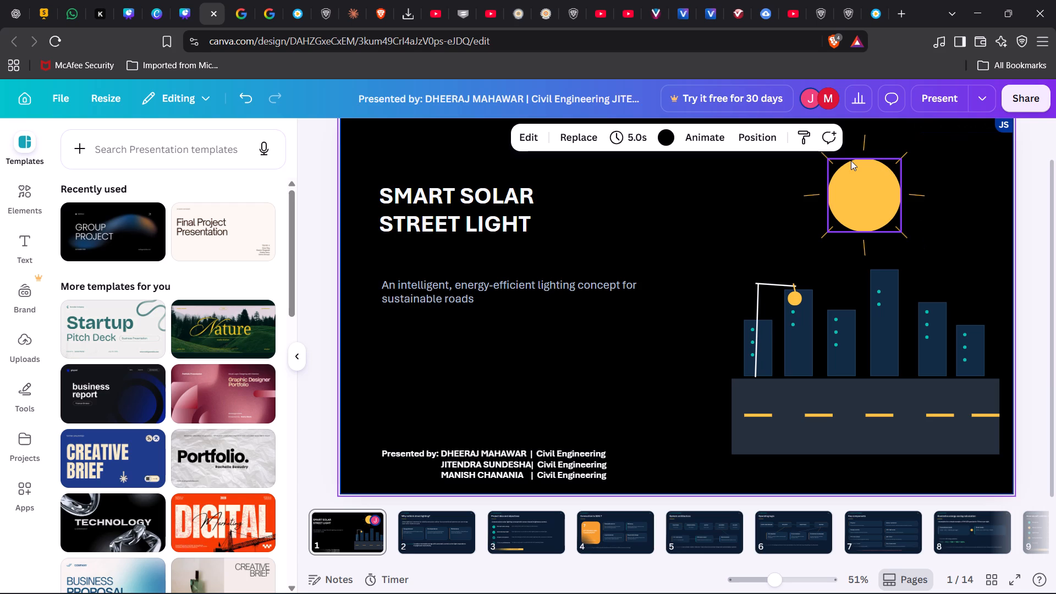
left_click(871, 416)
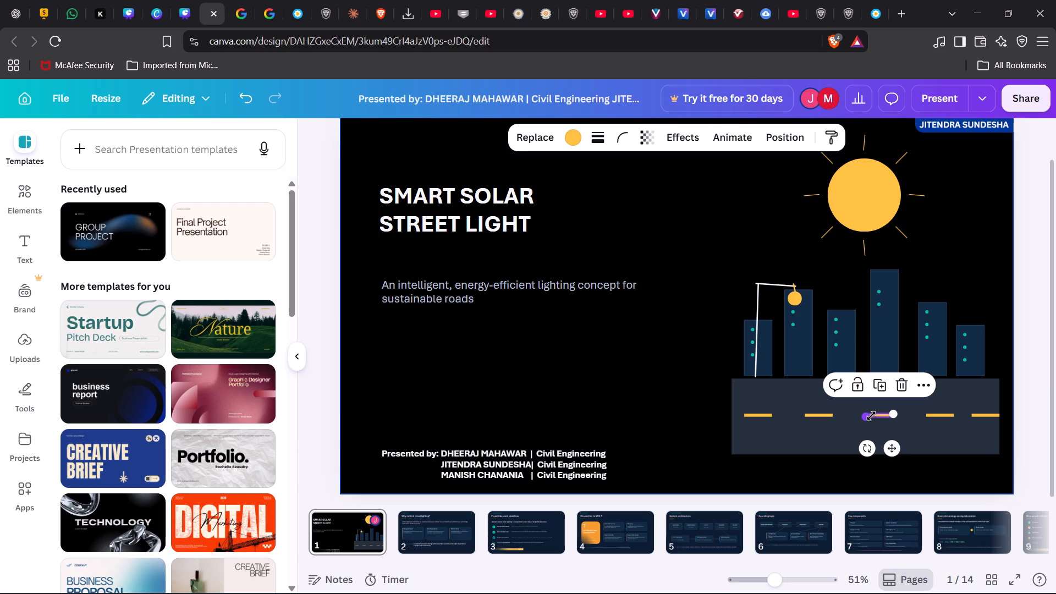
key("Delete")
left_click(825, 411)
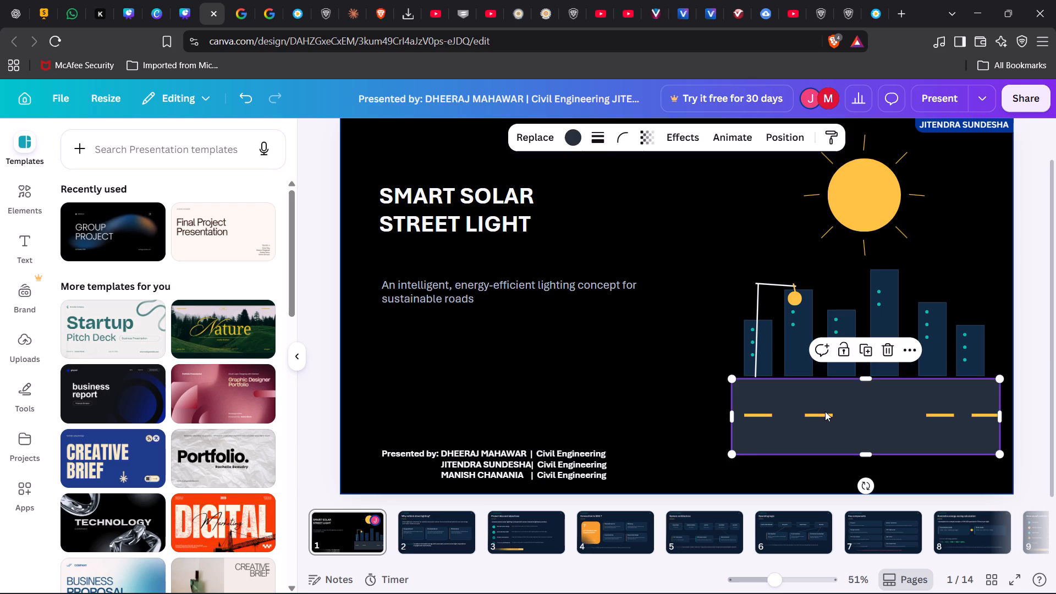
key("Delete")
Delete the four remaining yellow road dashes from the cover.
left_click(816, 410)
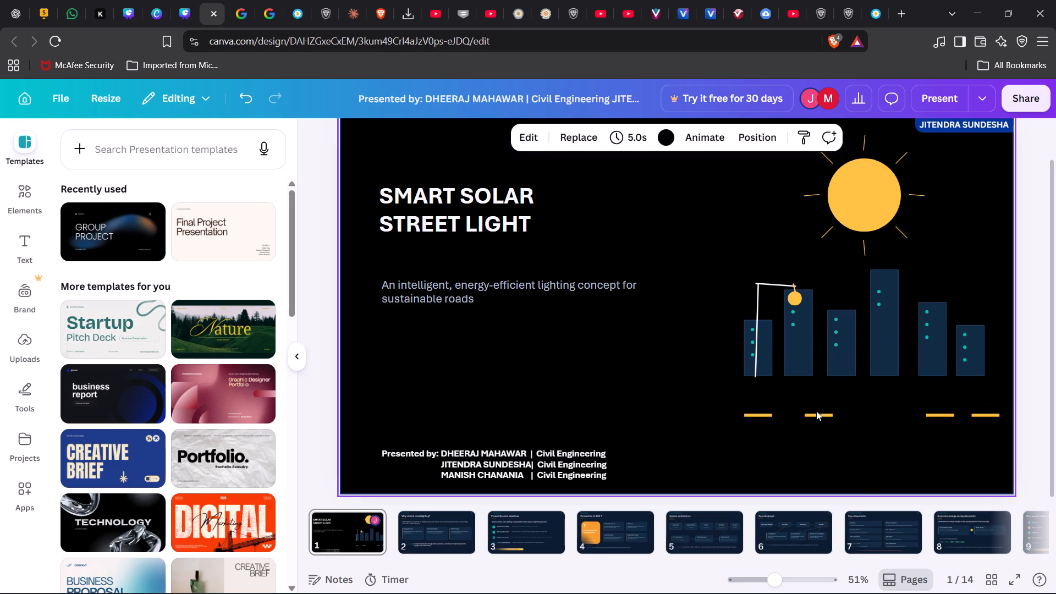
left_click(820, 417)
left_click(815, 416)
key("Delete")
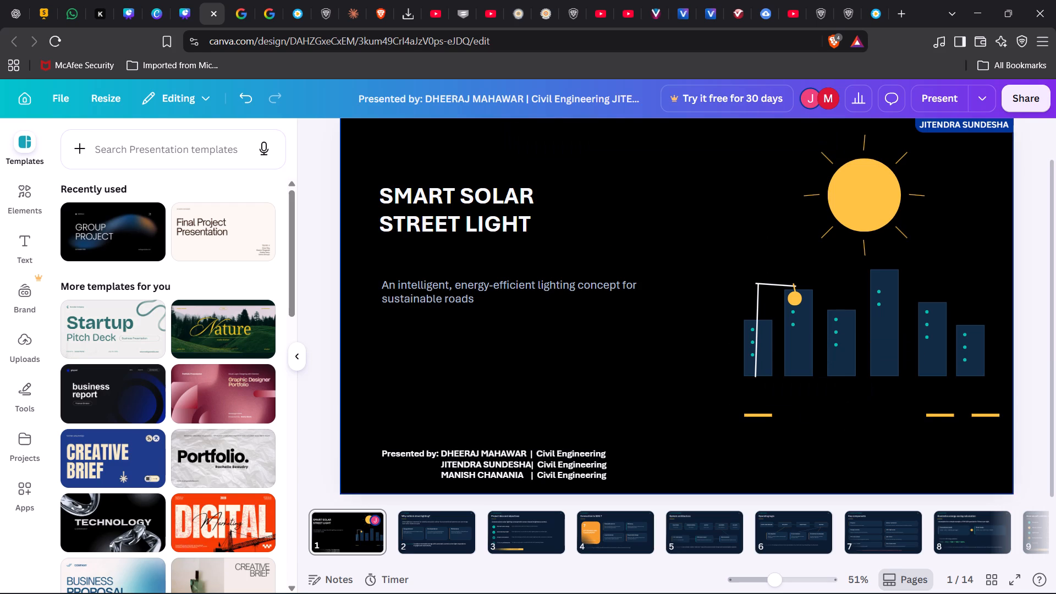
left_click(756, 413)
key("Delete")
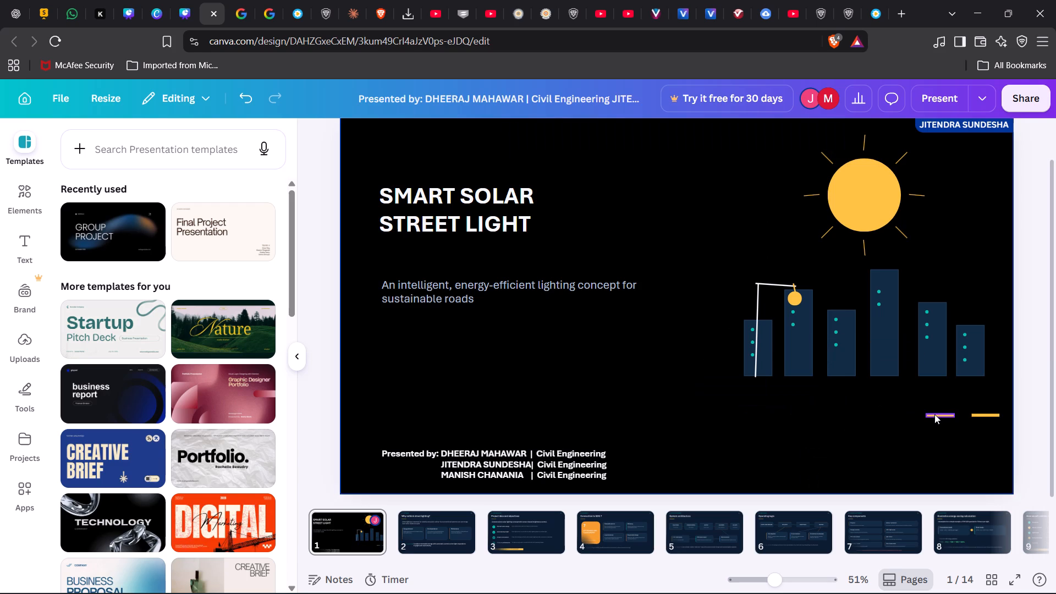
left_click(934, 414)
key("Delete")
left_click(977, 414)
key("Delete")
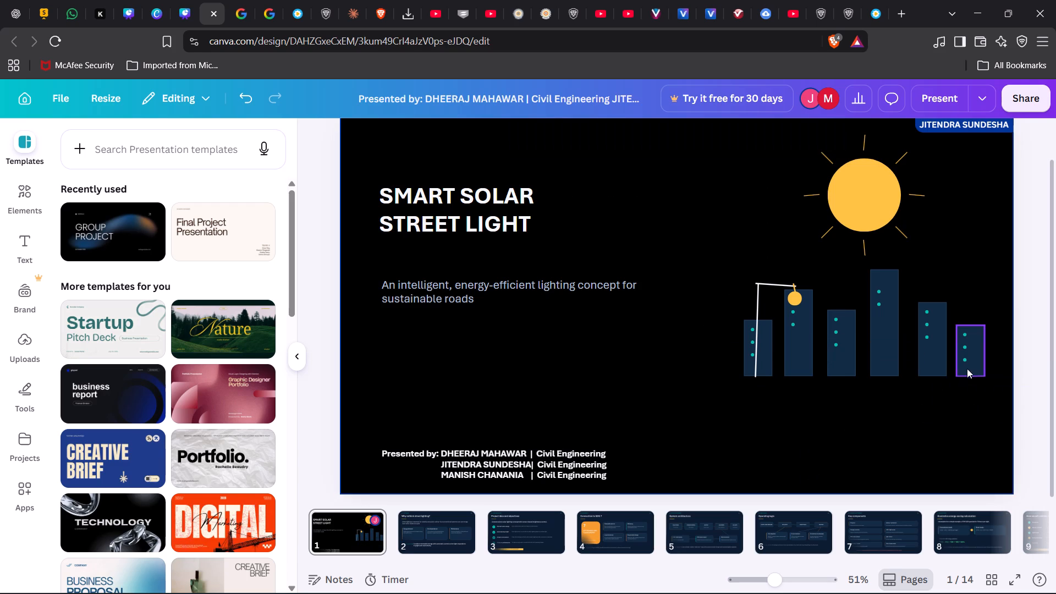
Delete the rightmost building of the cover's skyline together with its three teal window dots.
left_click(966, 364)
key("Delete")
left_click(964, 358)
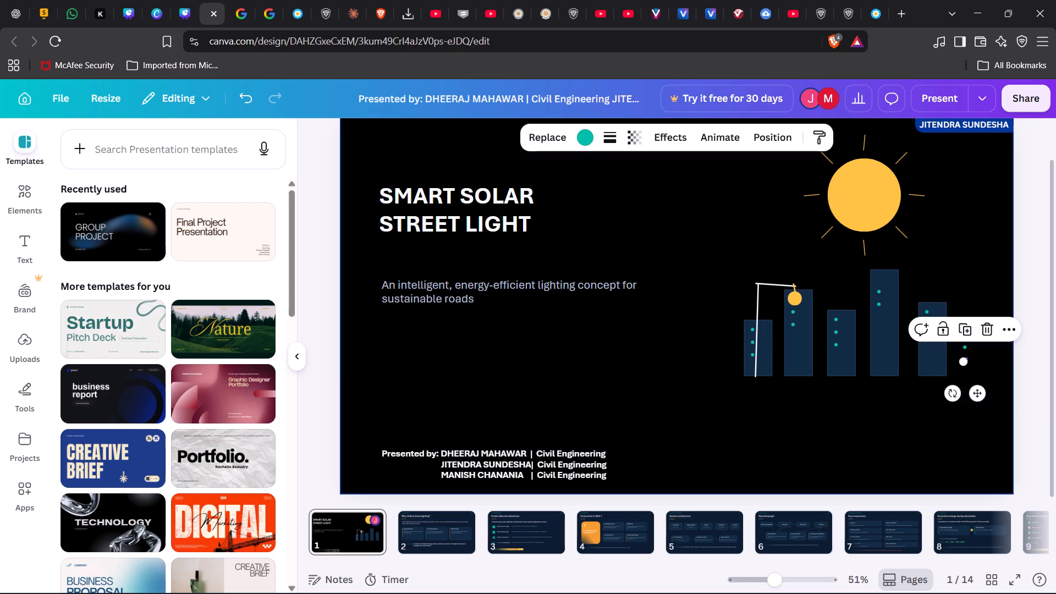
key("Delete")
left_click(963, 345)
key("Delete")
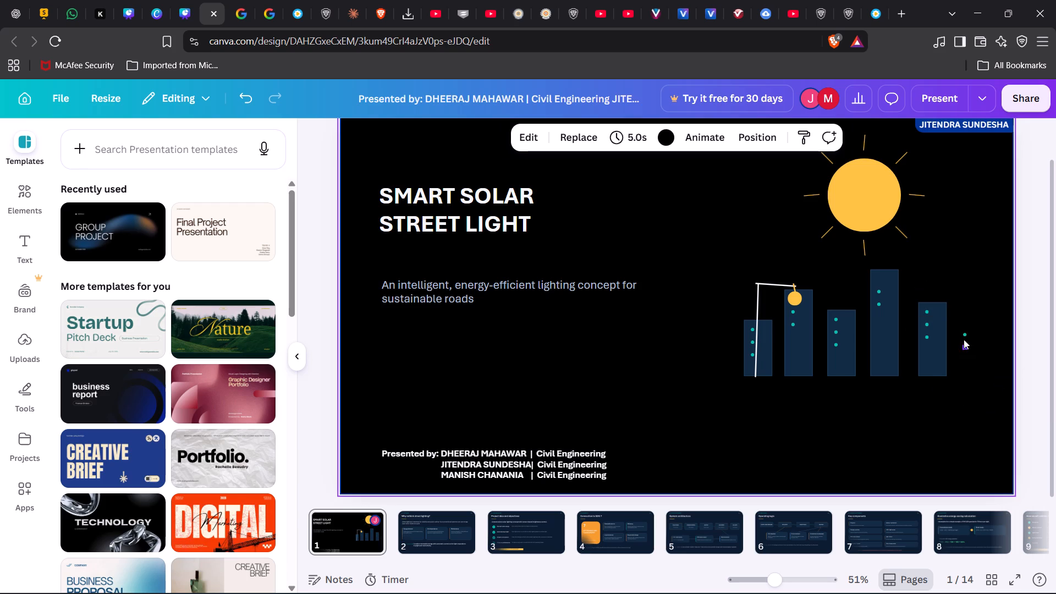
left_click(964, 334)
key("Delete")
left_click(964, 346)
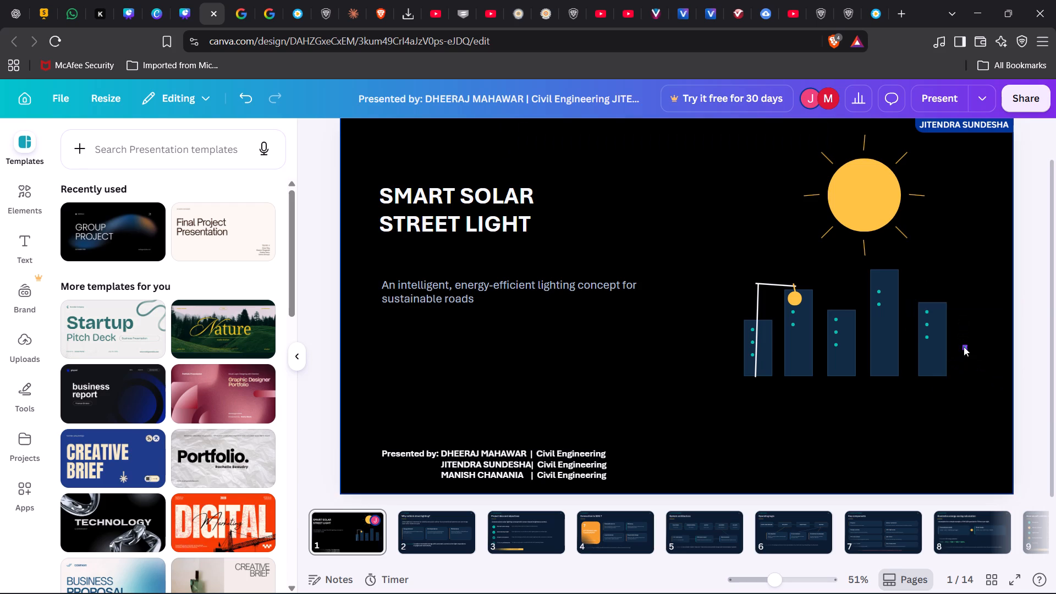
key("Delete")
Delete the next building and the bulk of the remaining illustration, including the sun, the other buildings and the lamp.
left_click(941, 349)
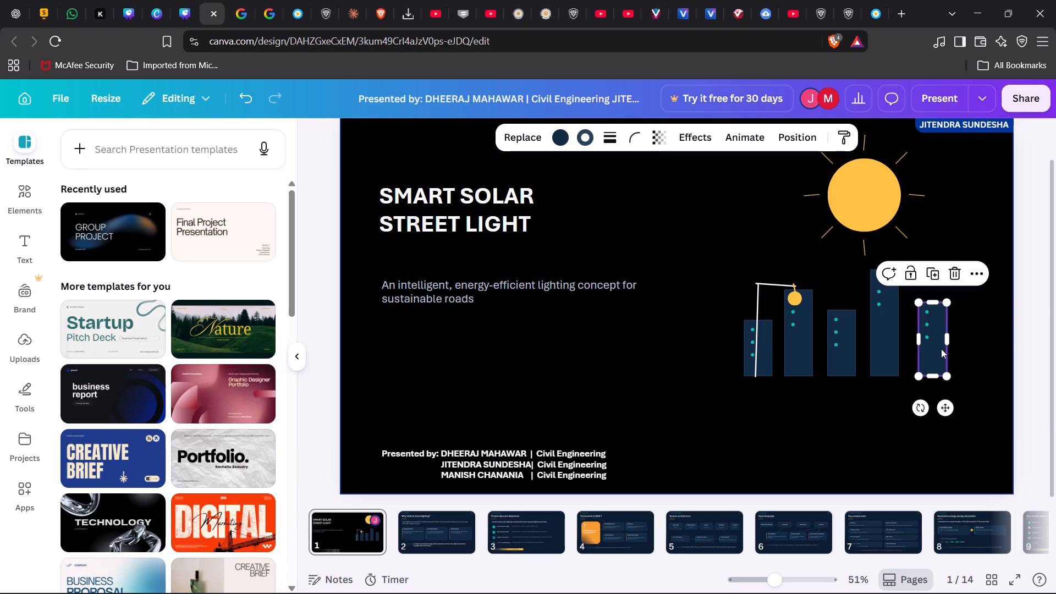
left_click(954, 269)
left_click_drag(959, 397, 765, 163)
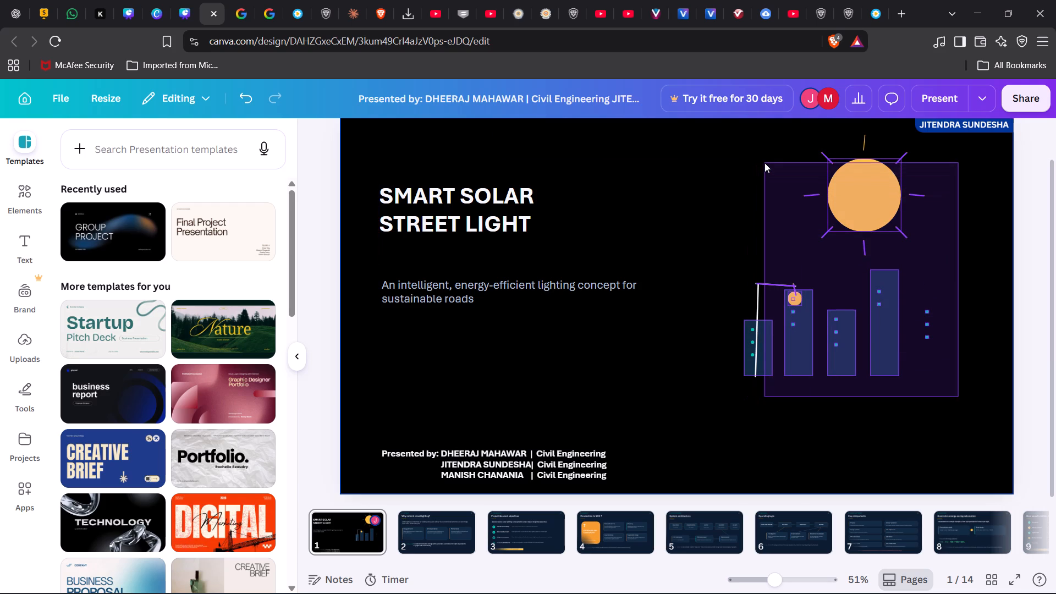
left_click_drag(765, 163, 765, 162)
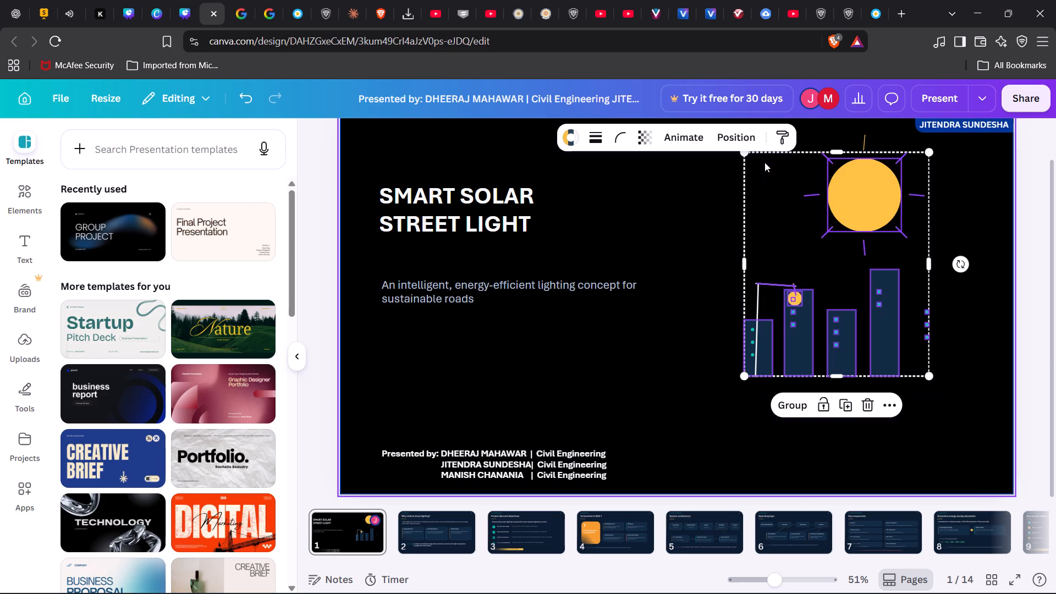
key("Delete")
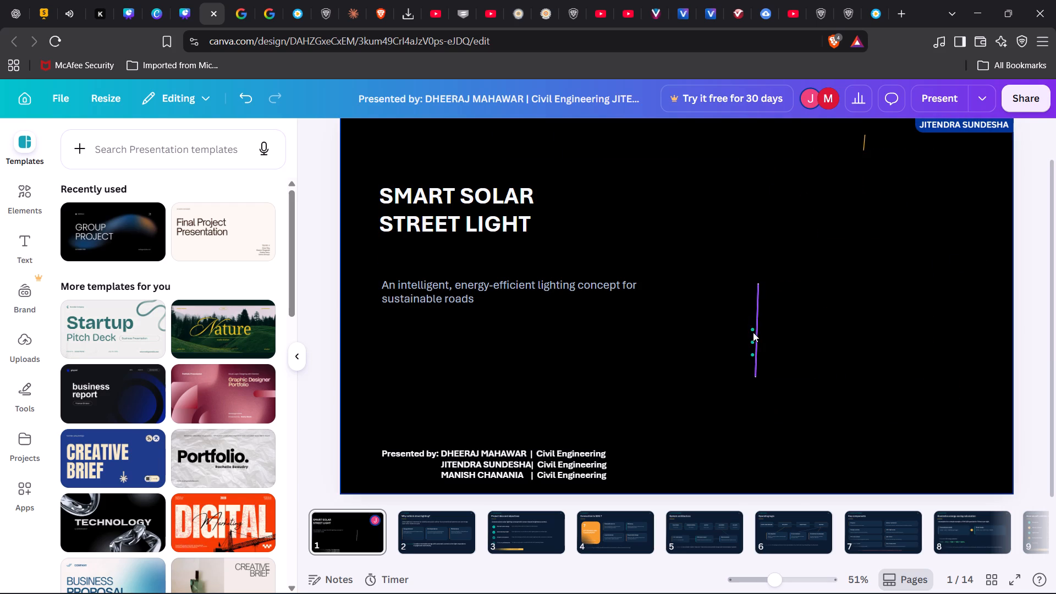
Delete the leftover lamp pole, teal window dots and sun ray from the cover.
left_click(753, 332)
key("Delete")
left_click(750, 340)
key("Delete")
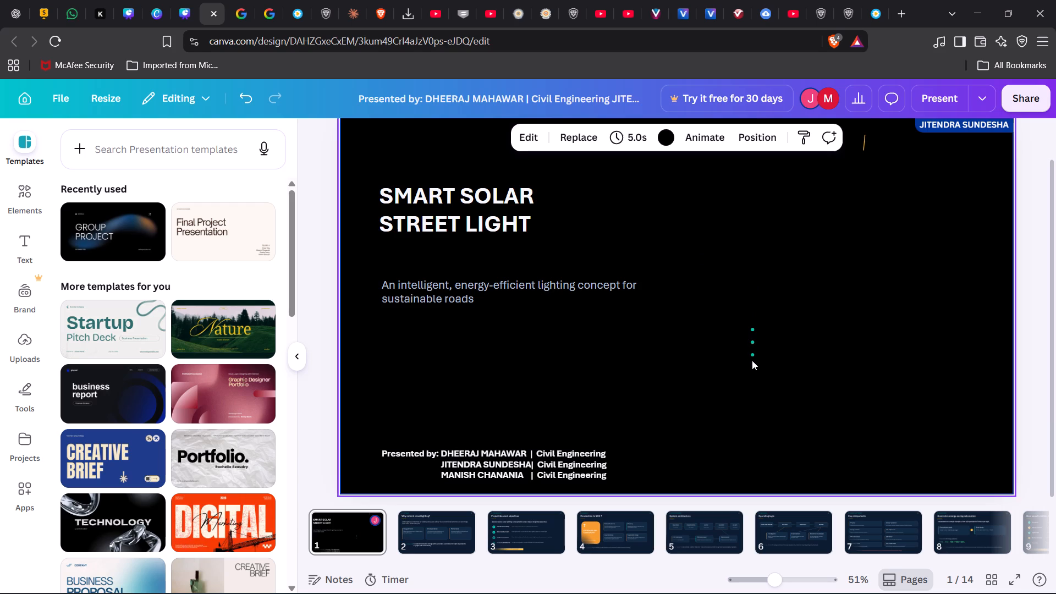
left_click_drag(752, 361, 756, 307)
key("Delete")
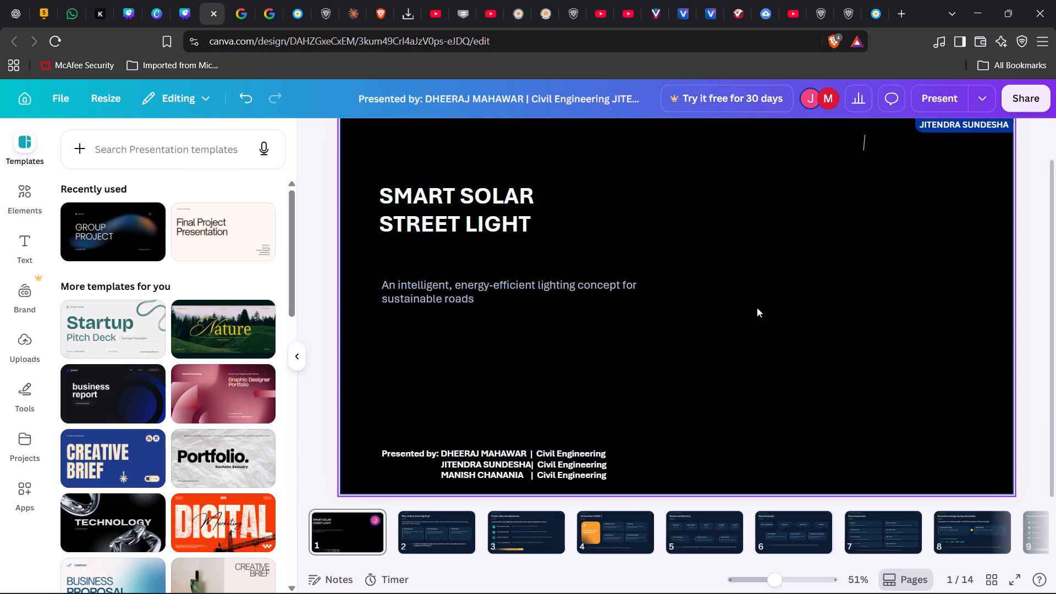
left_click_drag(884, 128, 853, 150)
key("Delete")
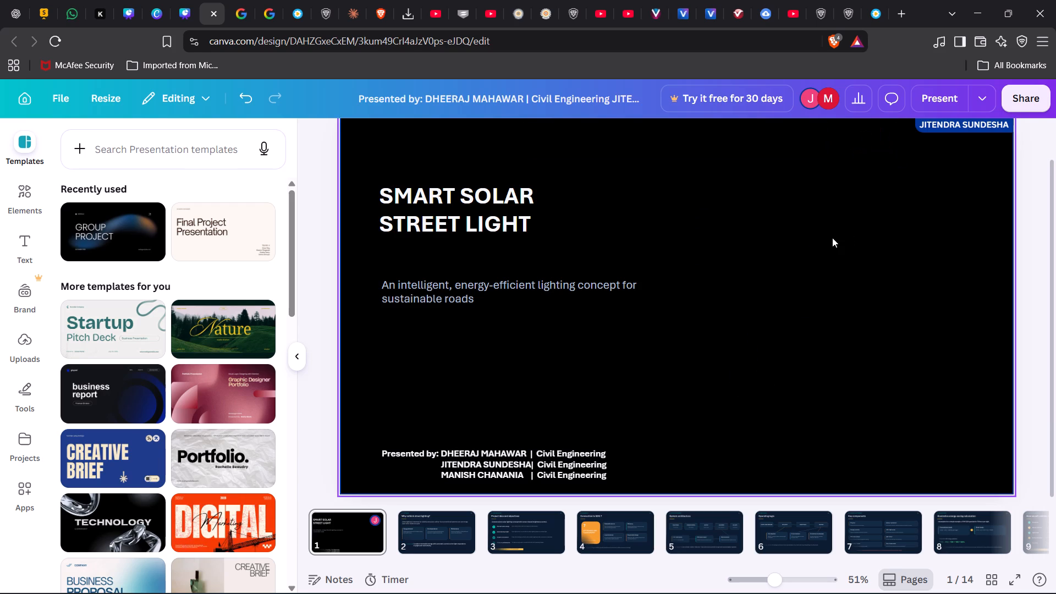
Paste the copied night-time street light photo onto the cover and place it in the empty area right of the text.
left_click(832, 238, "ctrl")
key("ctrl+v")
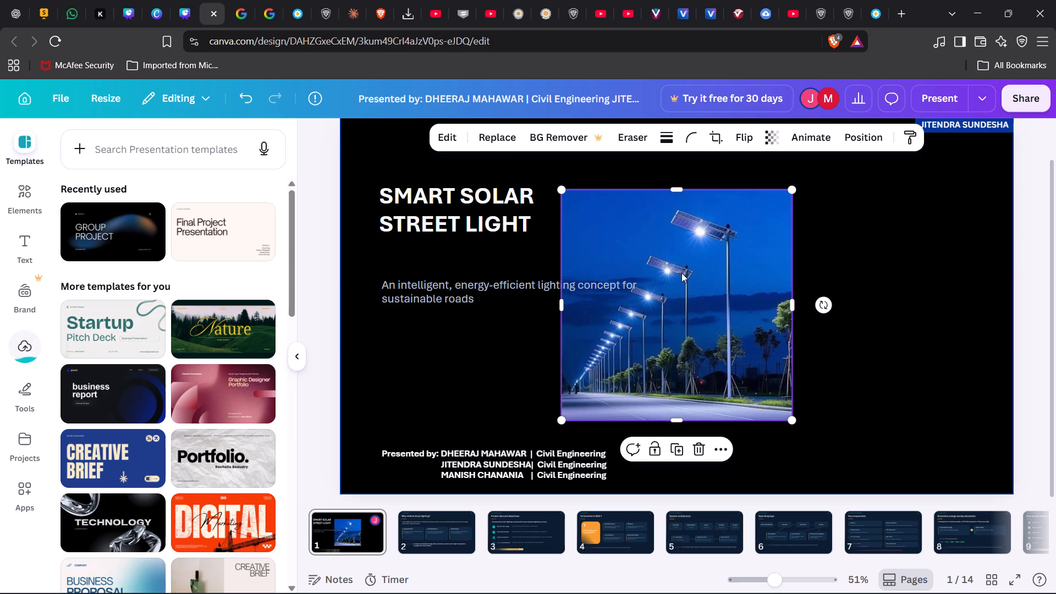
left_click_drag(681, 273, 831, 290)
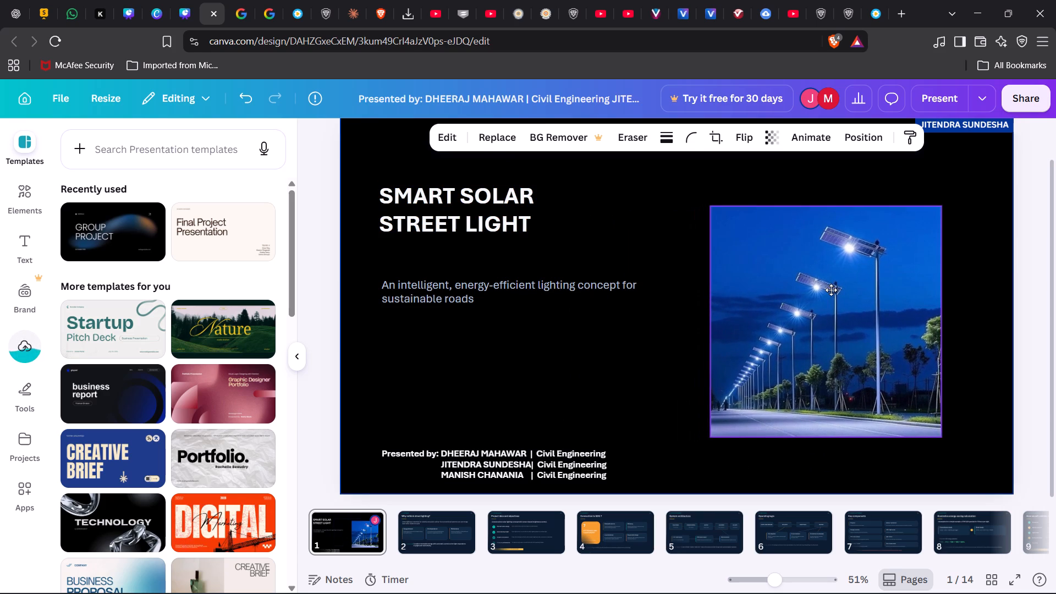
left_click_drag(831, 290, 850, 283)
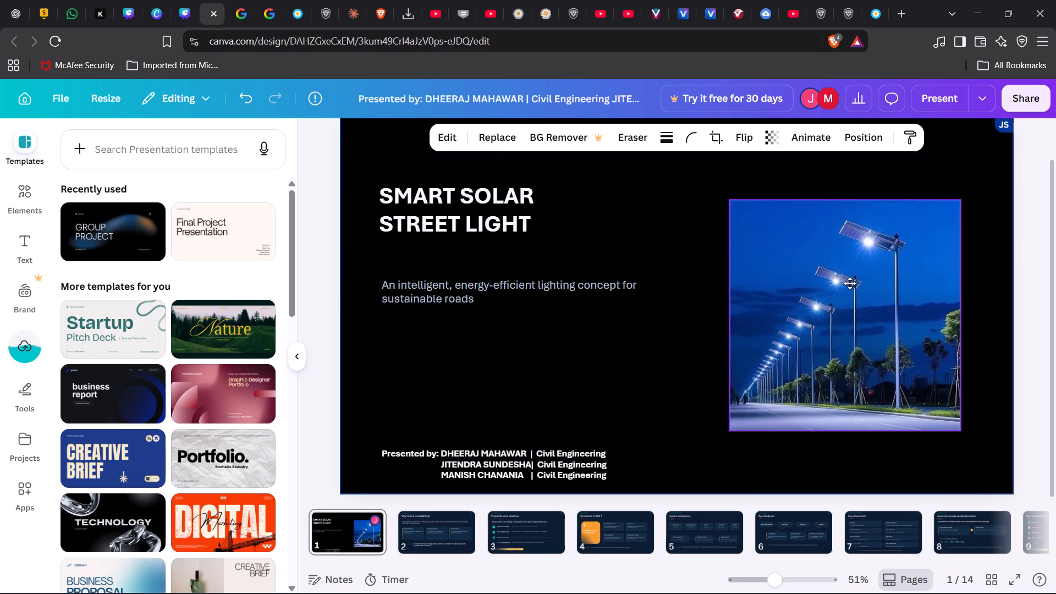
left_click_drag(850, 283, 852, 272)
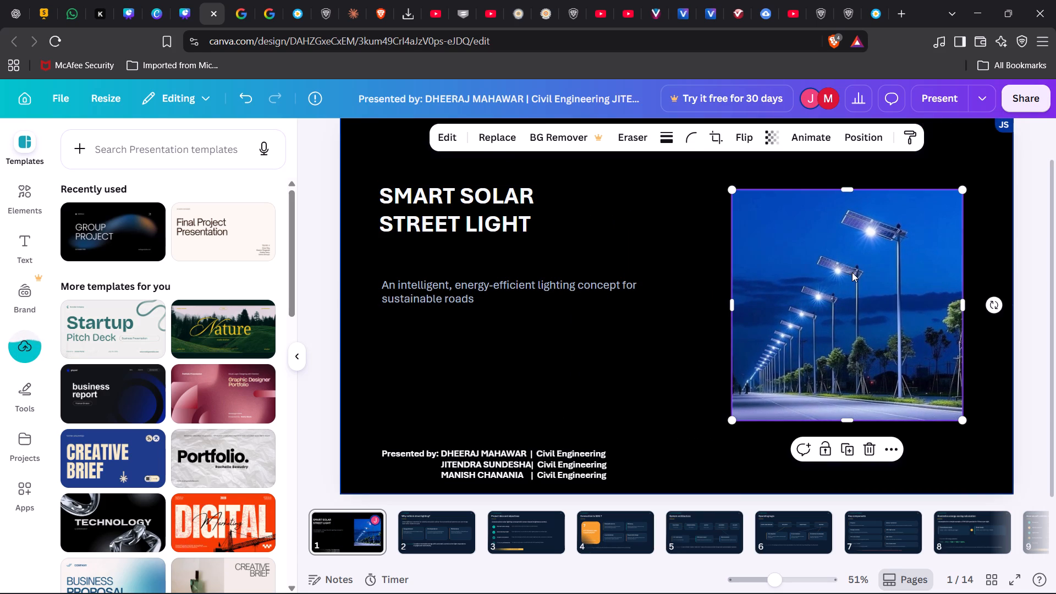
Enlarge the street light photo proportionally and shift it toward the text so it fills most of the cover's right side.
left_click_drag(964, 420, 997, 483)
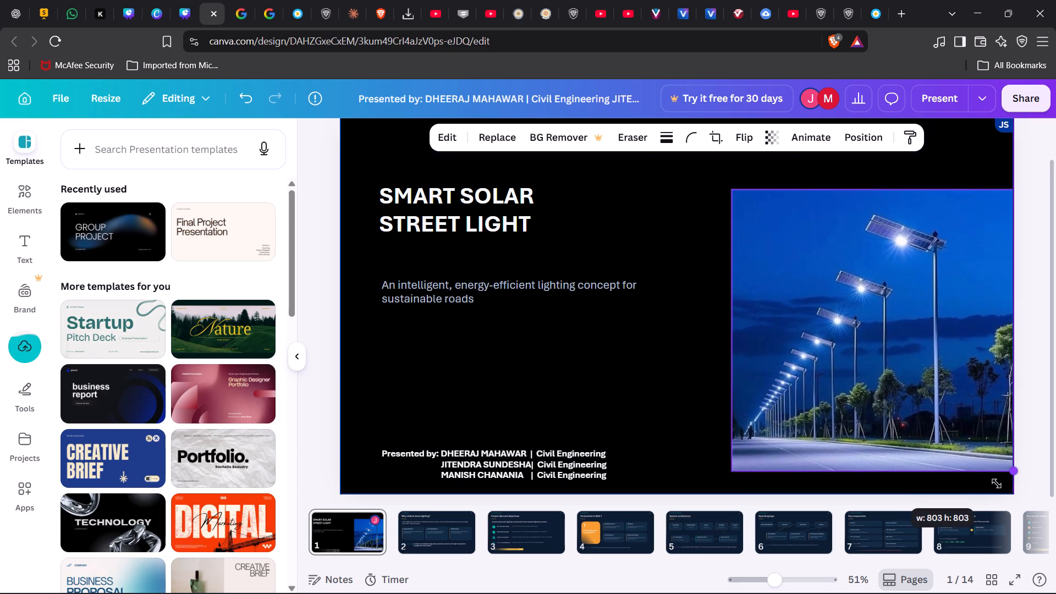
left_click_drag(997, 483, 949, 524)
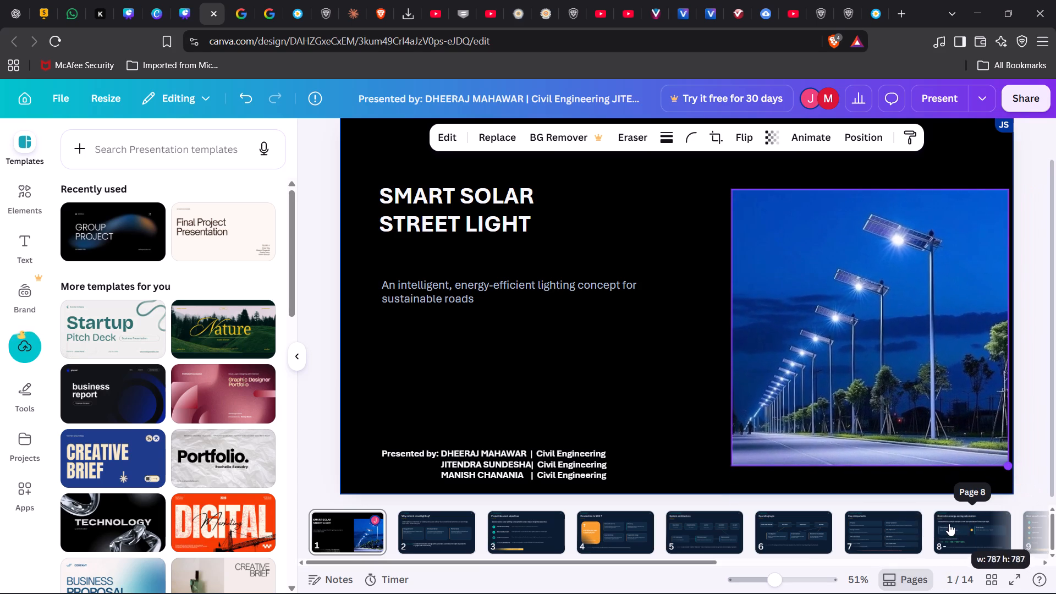
left_click_drag(949, 524, 950, 526)
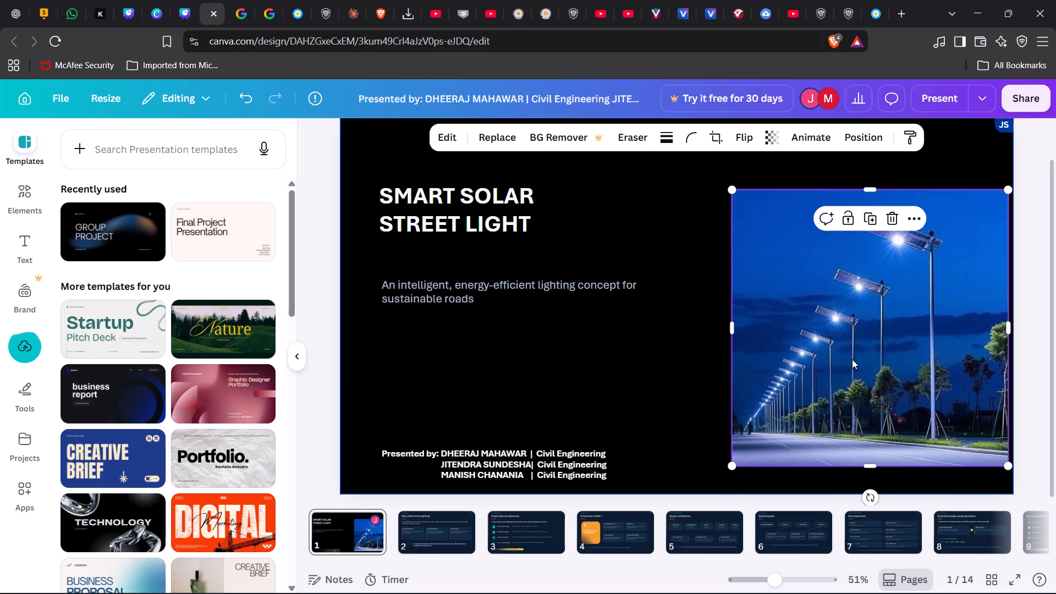
left_click_drag(852, 359, 809, 353)
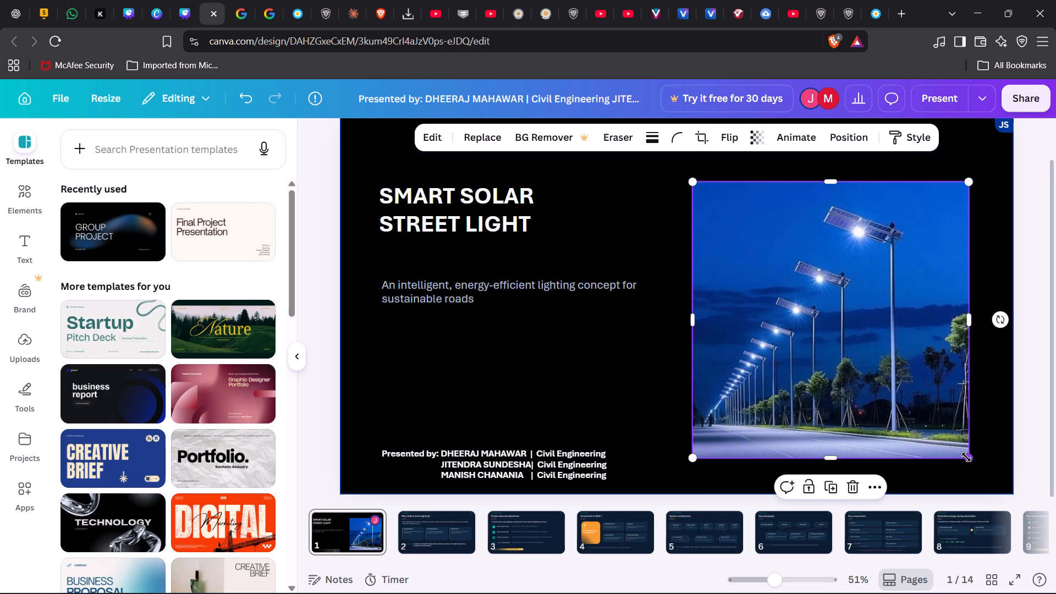
left_click_drag(966, 457, 993, 476)
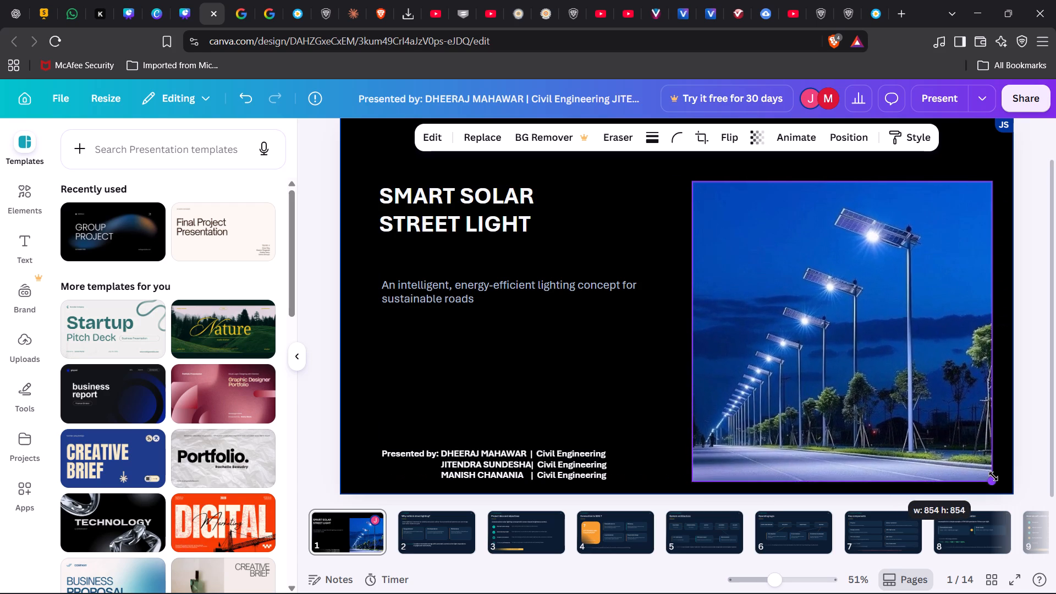
left_click_drag(993, 476, 999, 478)
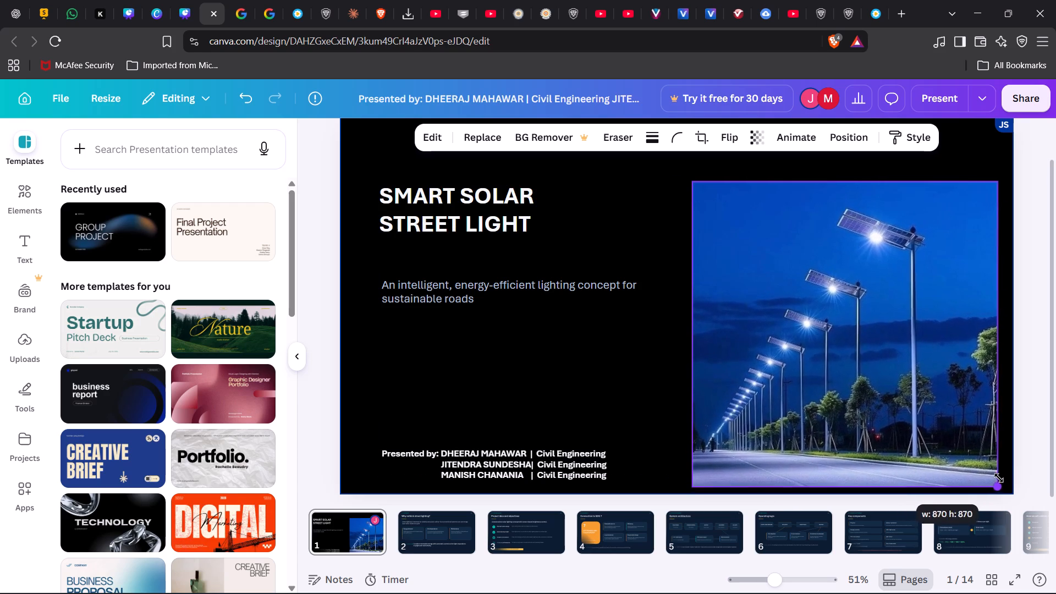
left_click_drag(999, 478, 987, 469)
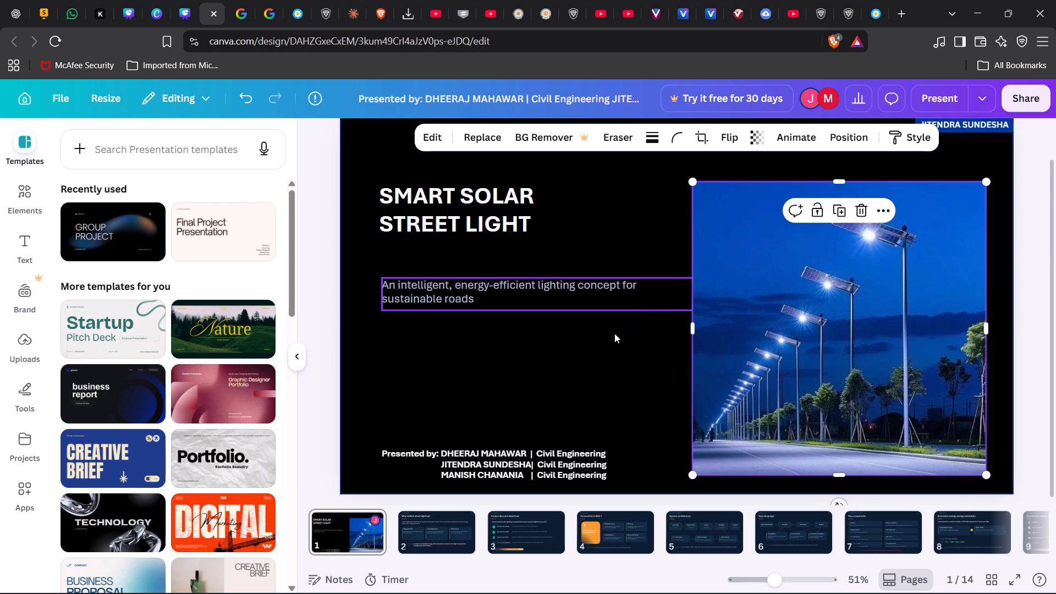
left_click(614, 333)
left_click(595, 373)
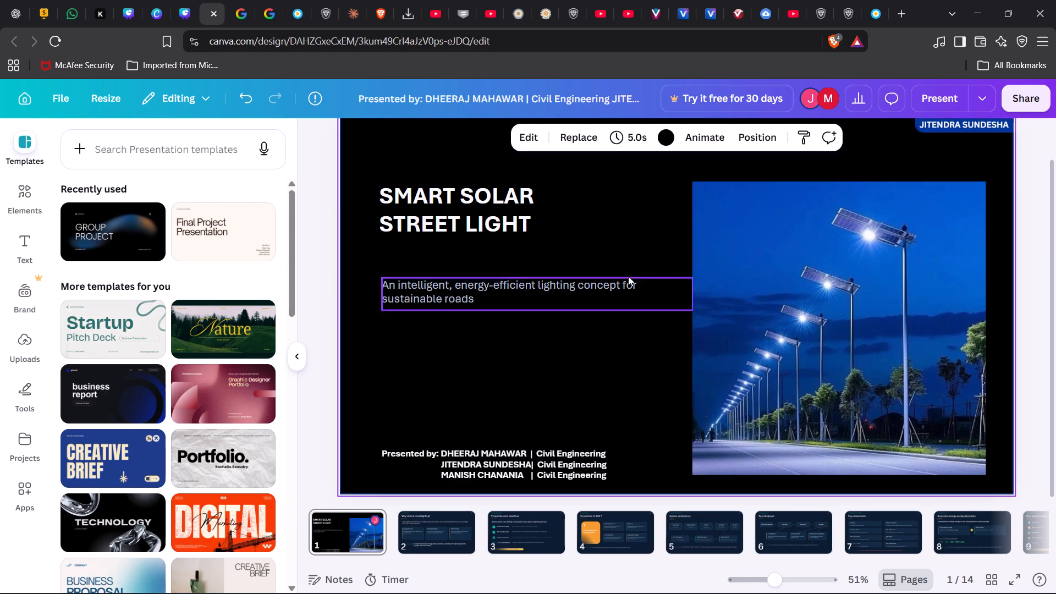
Change the cover slide's background from black to the design's dark blue #0c1c30.
left_click(624, 326)
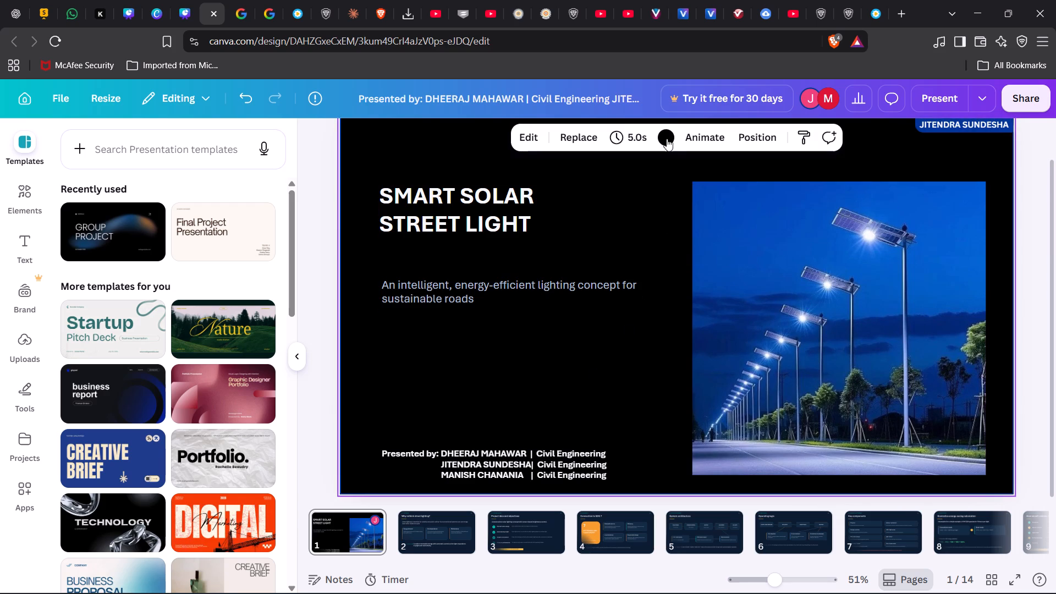
left_click(671, 131)
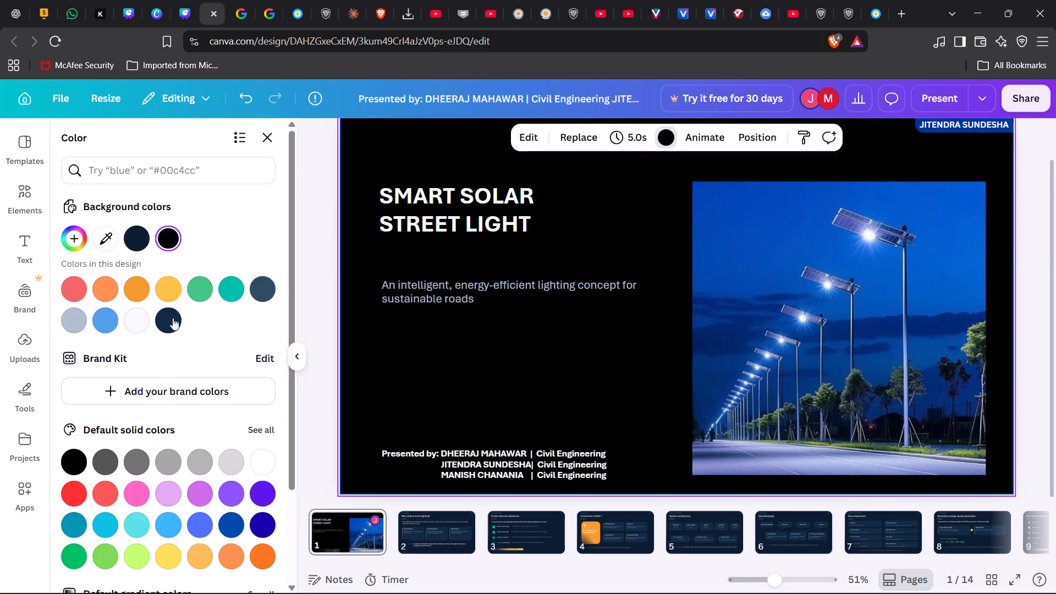
left_click(138, 240)
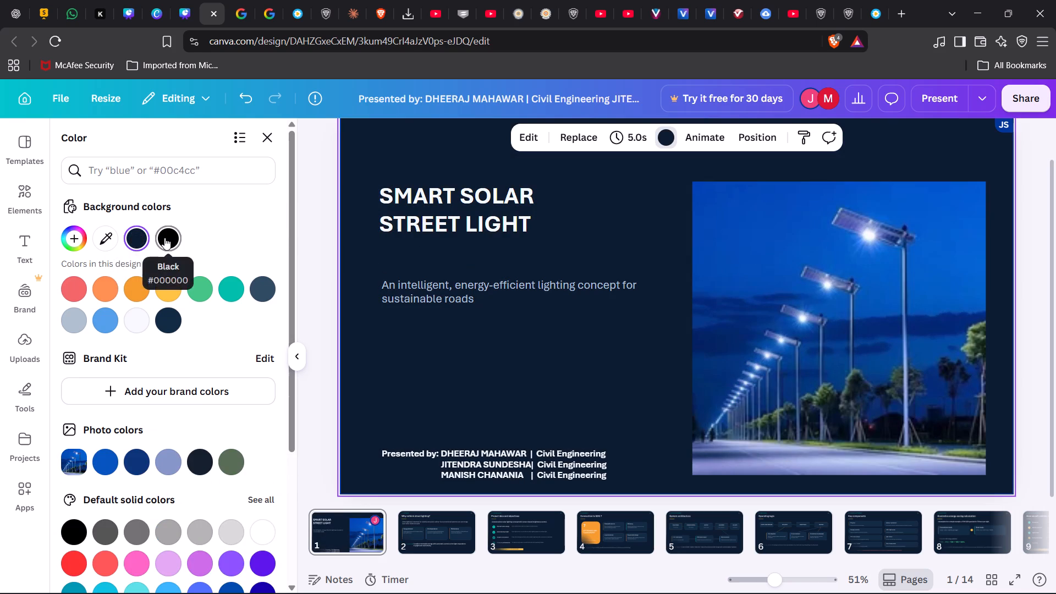
left_click(164, 238)
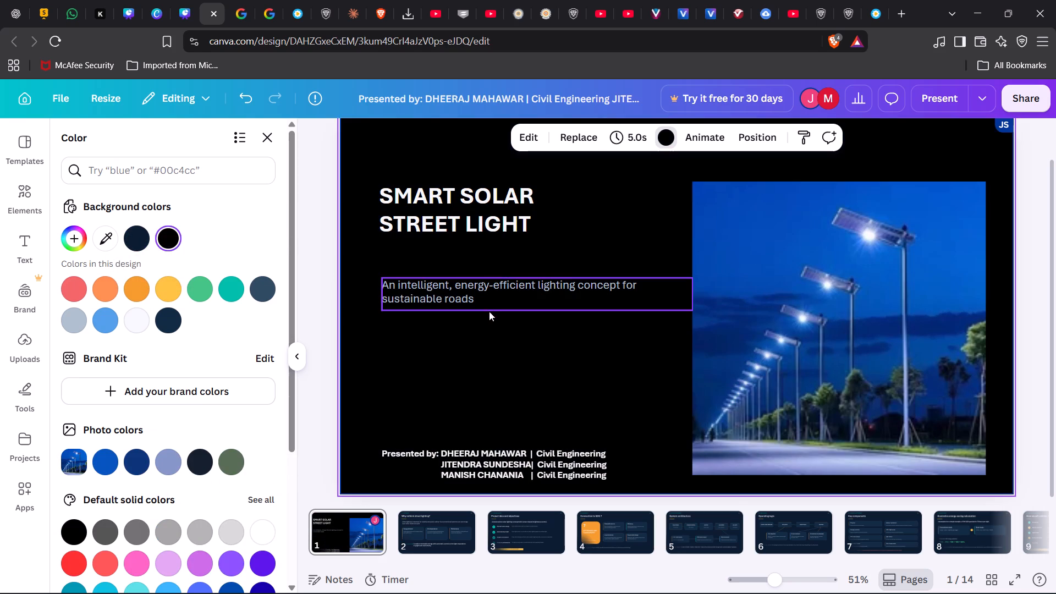
left_click(148, 240)
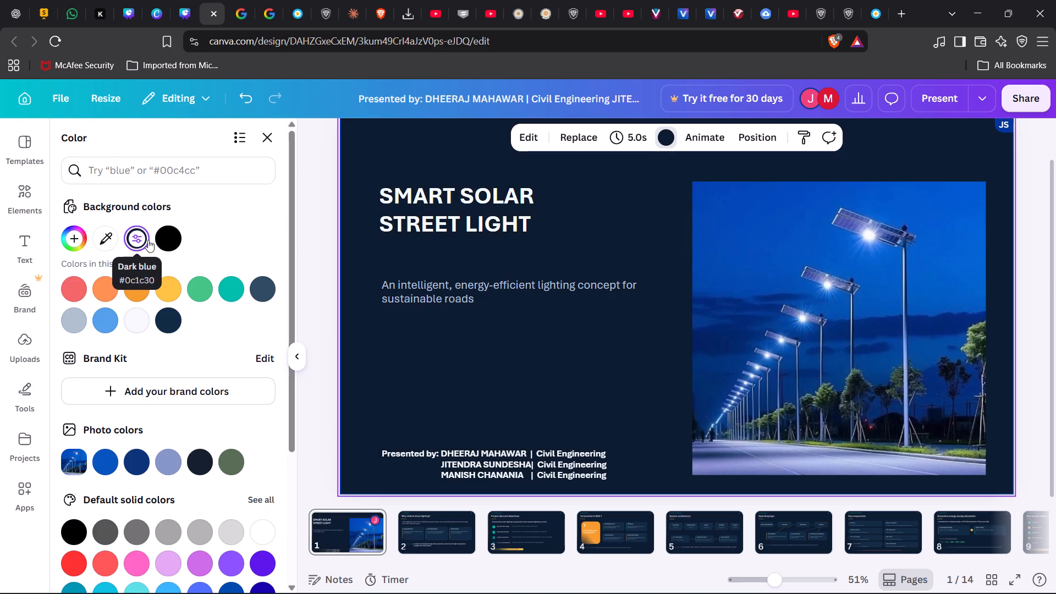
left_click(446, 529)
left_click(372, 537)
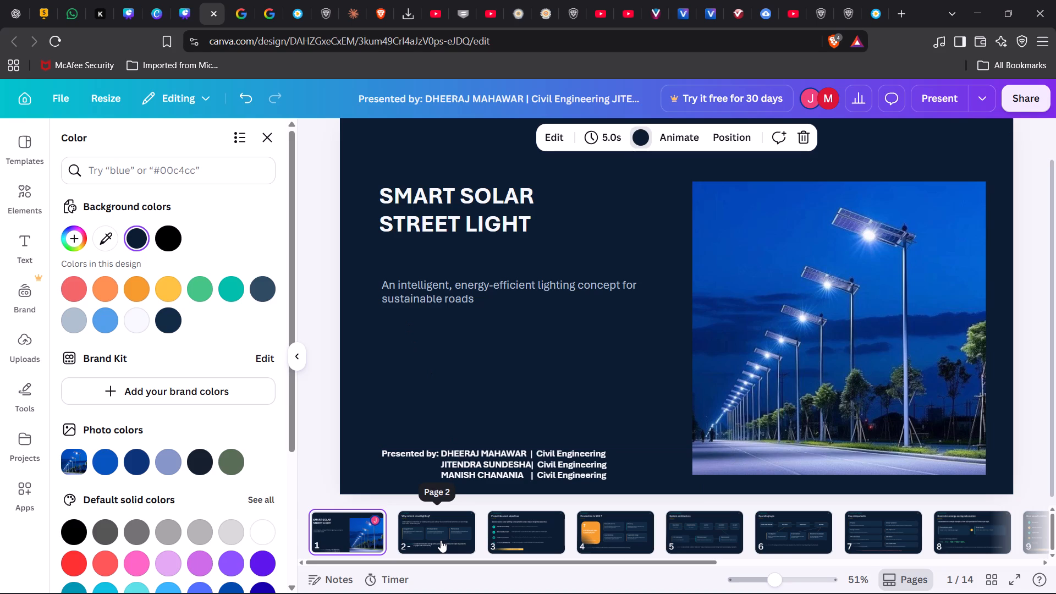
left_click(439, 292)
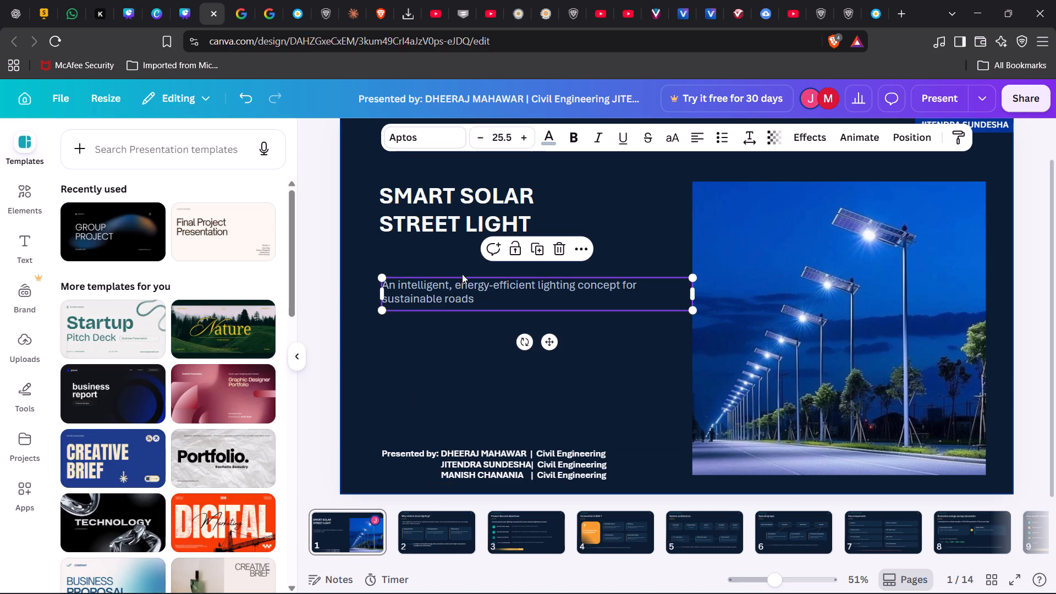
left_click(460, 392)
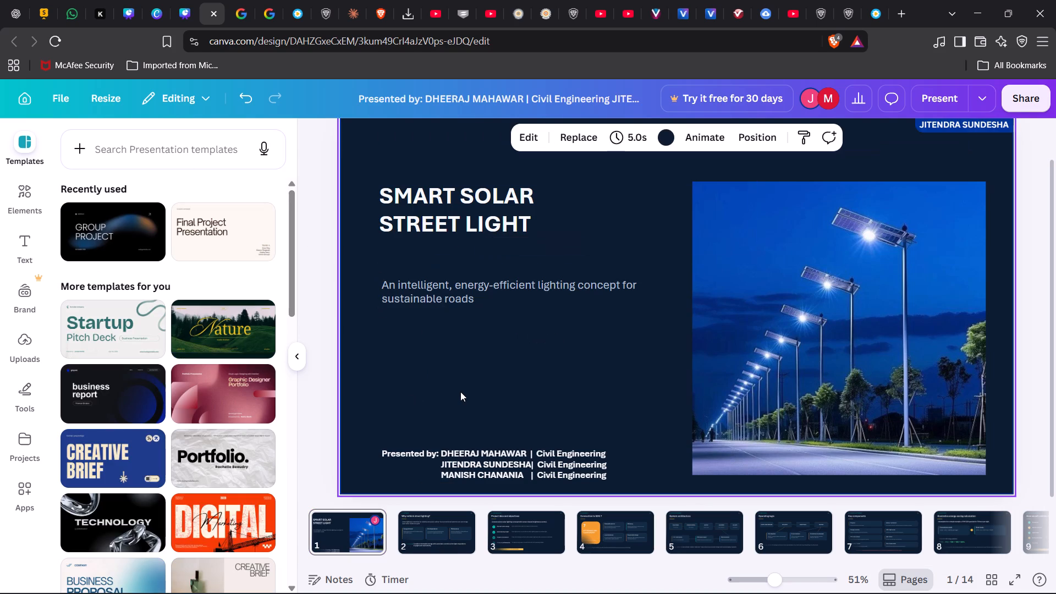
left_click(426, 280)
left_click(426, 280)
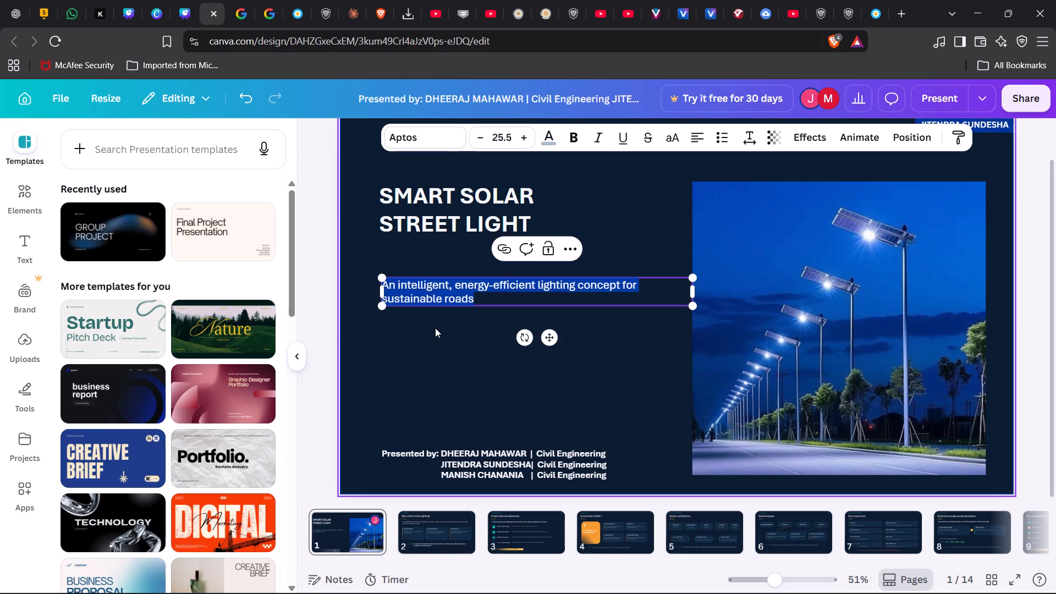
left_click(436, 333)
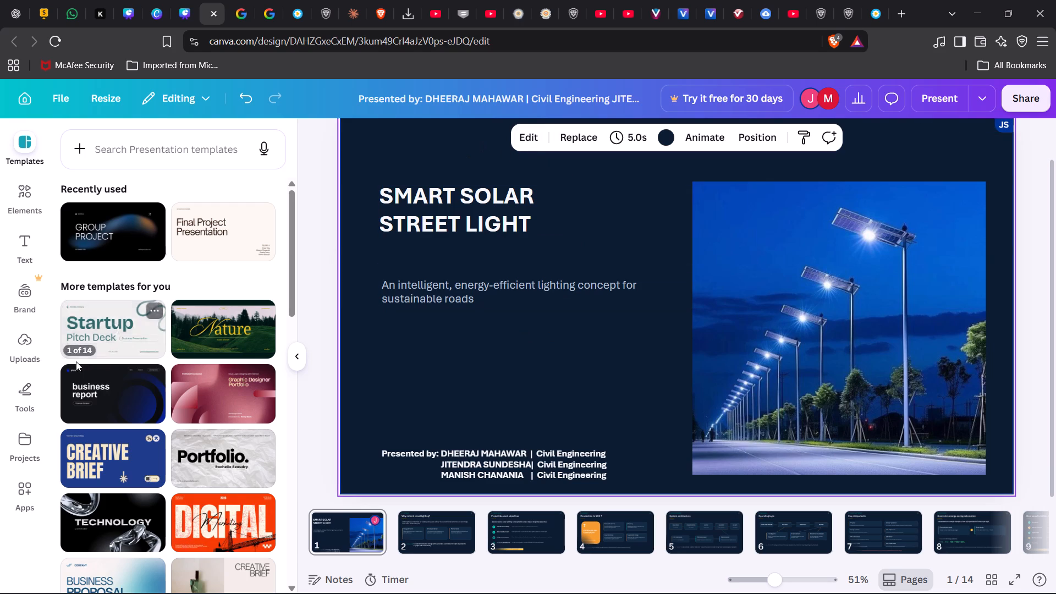
Add a straight horizontal line to the cover and place it just beneath the SMART SOLAR STREET LIGHT title, aligned with the title's left edge.
left_click(36, 387)
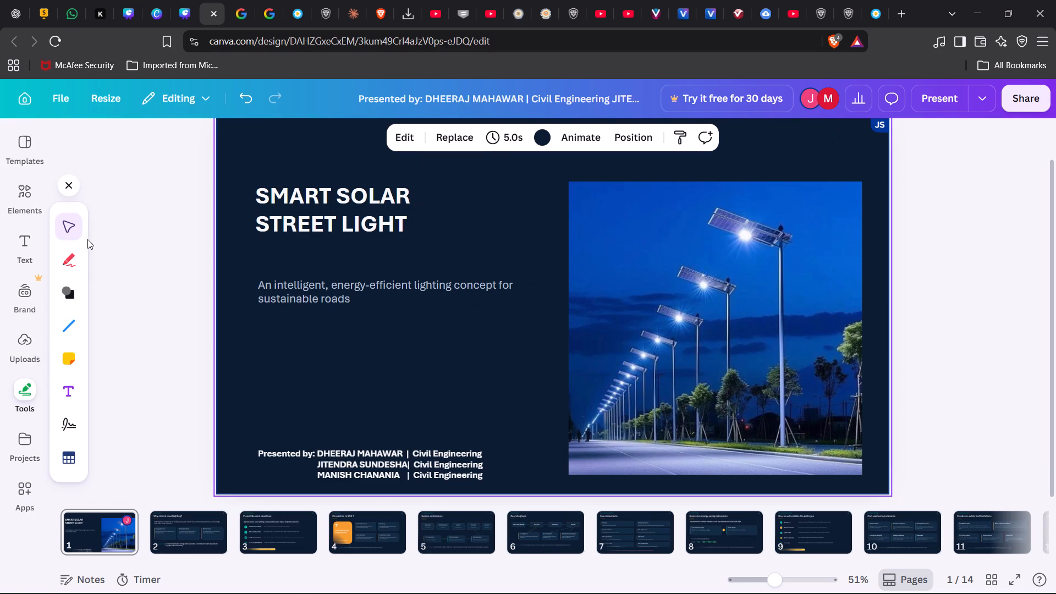
left_click(72, 324)
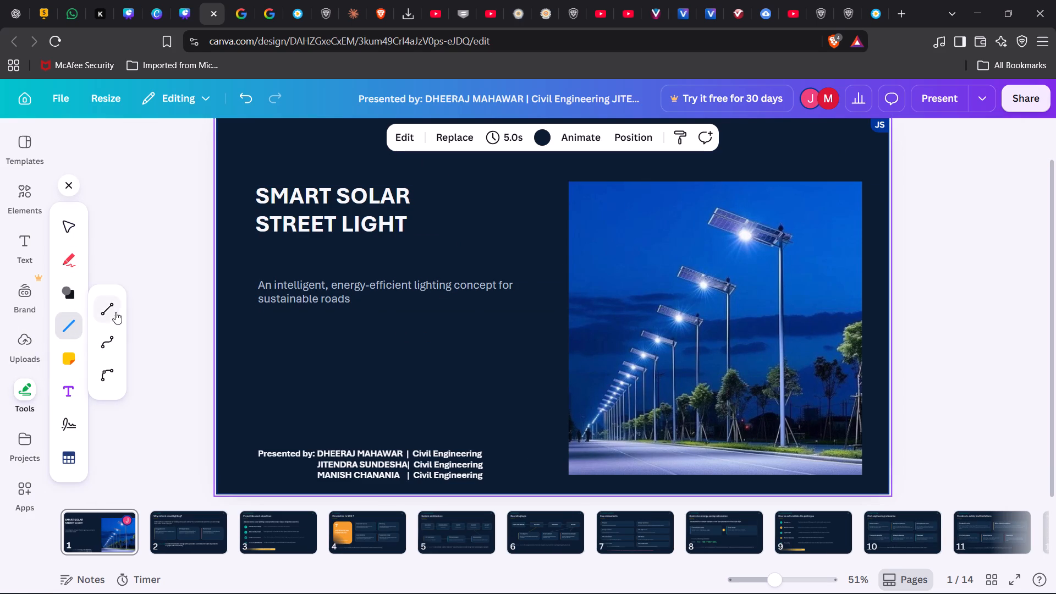
left_click(113, 307)
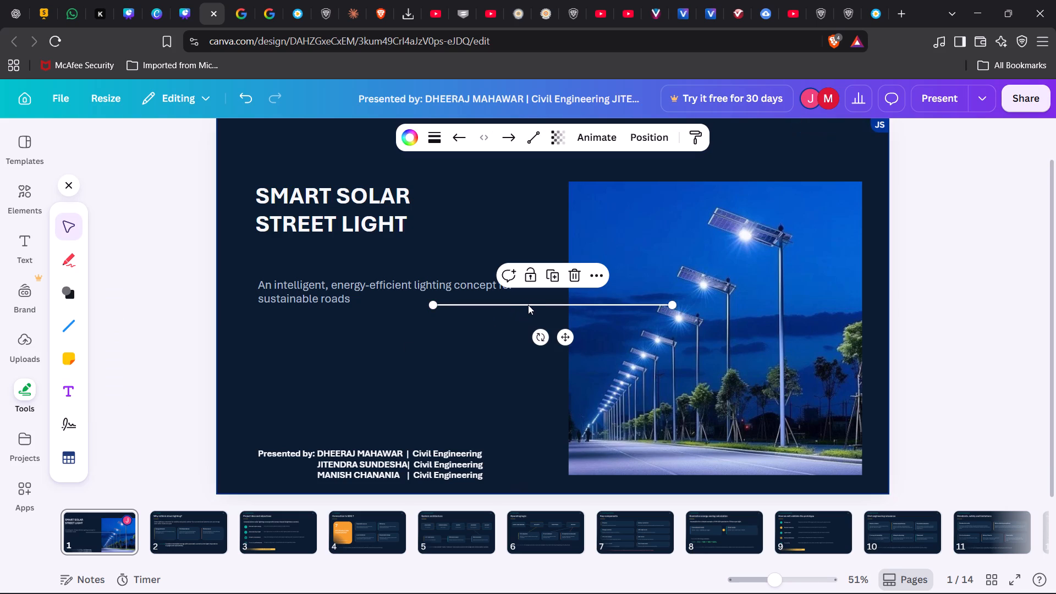
left_click_drag(565, 337, 542, 346)
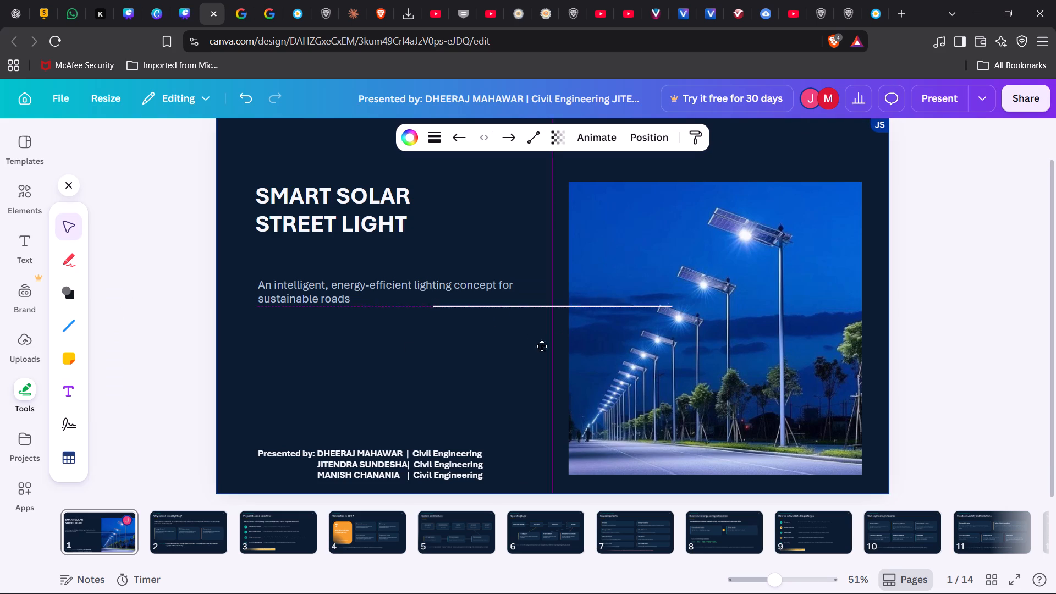
left_click_drag(542, 346, 387, 305)
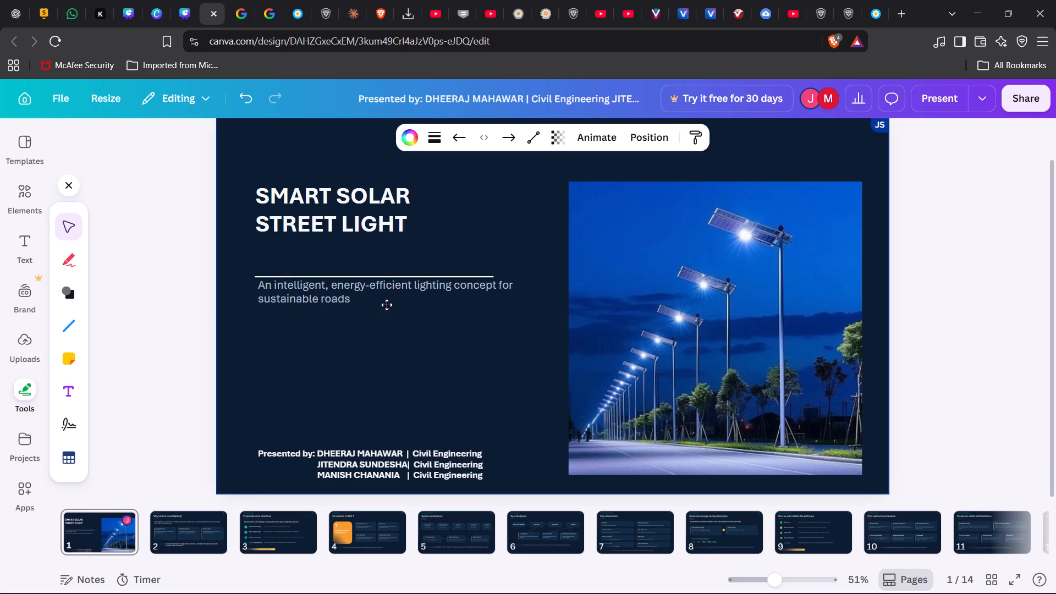
left_click_drag(387, 305, 384, 283)
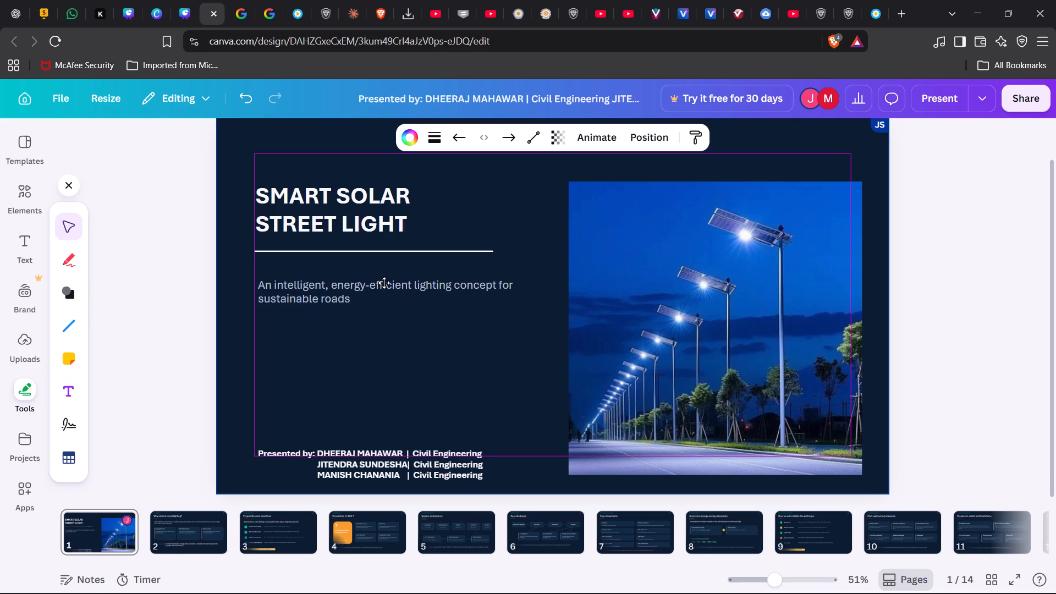
left_click_drag(384, 283, 384, 278)
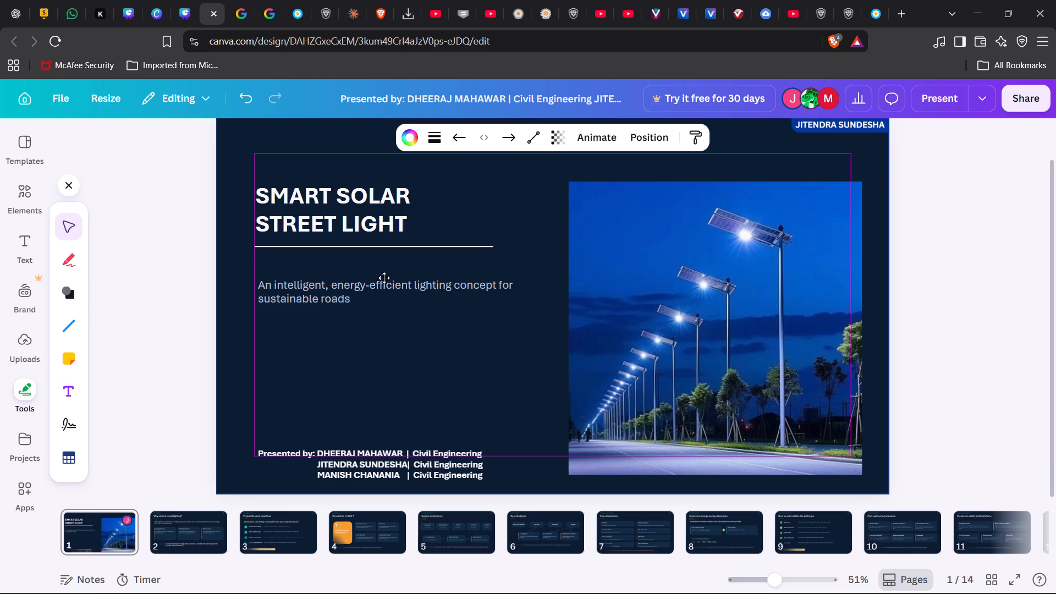
left_click_drag(384, 278, 384, 280)
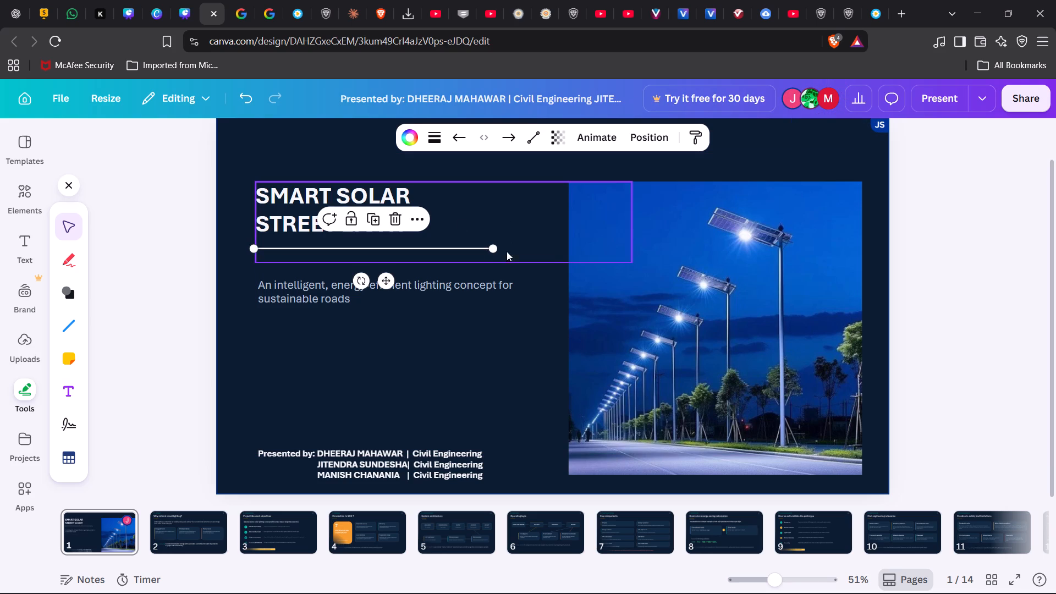
Set the colour of the line beneath the cover title to the design's light orange.
left_click(414, 134)
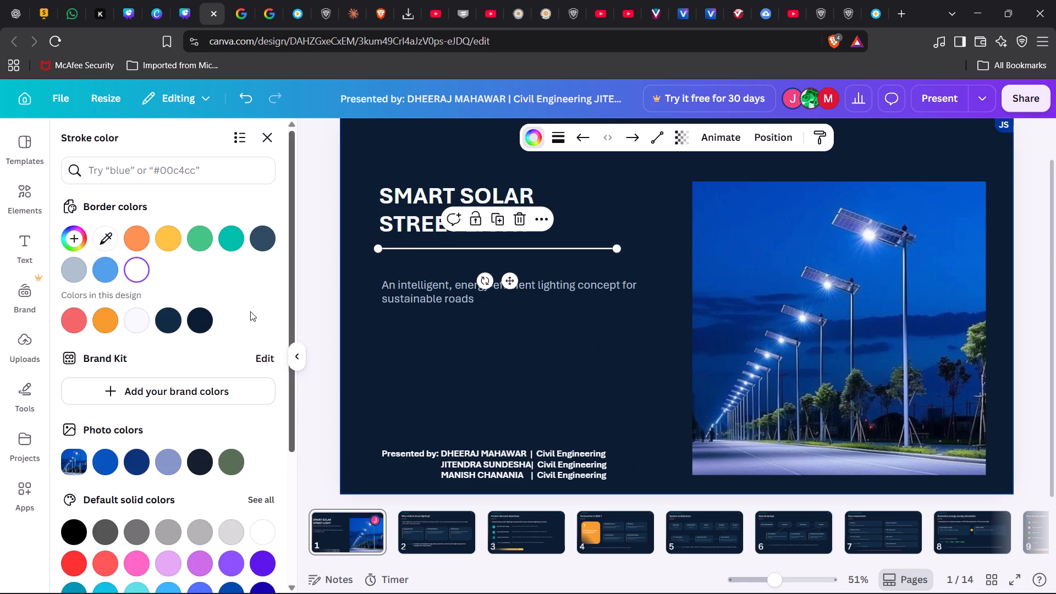
left_click(129, 227)
left_click(132, 238)
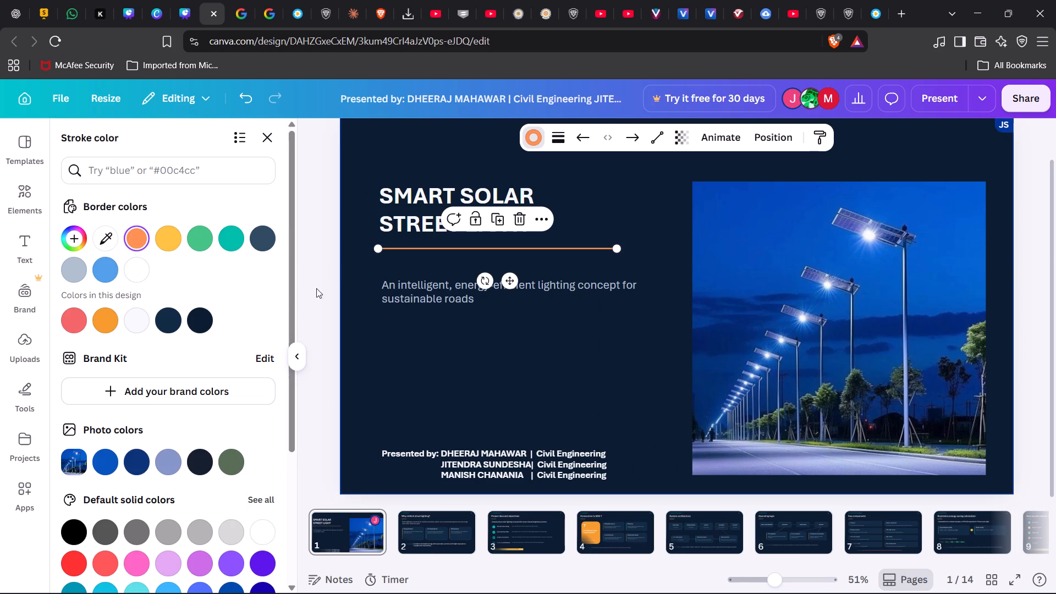
left_click(464, 353)
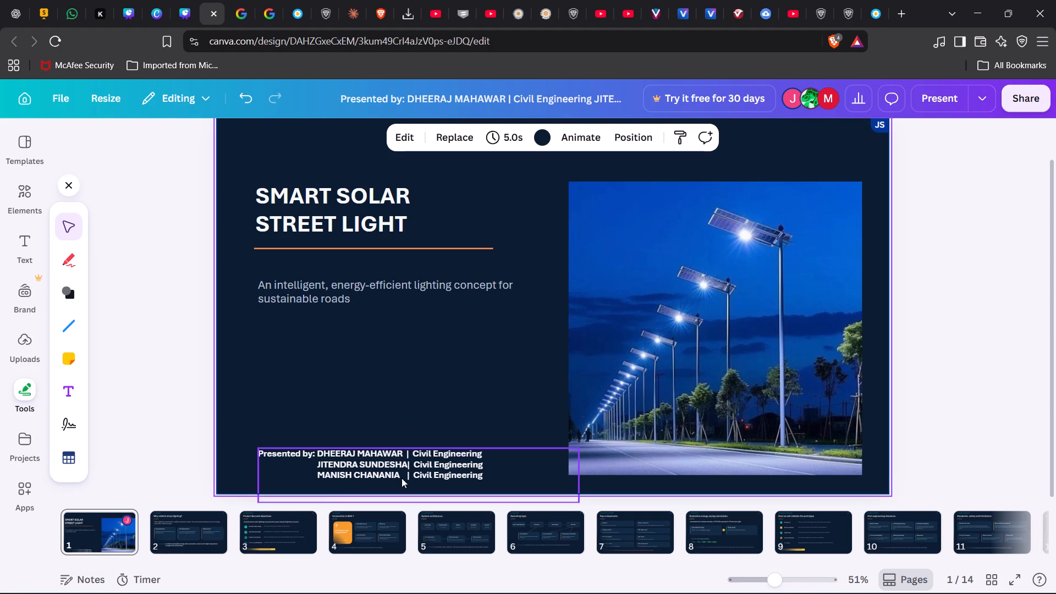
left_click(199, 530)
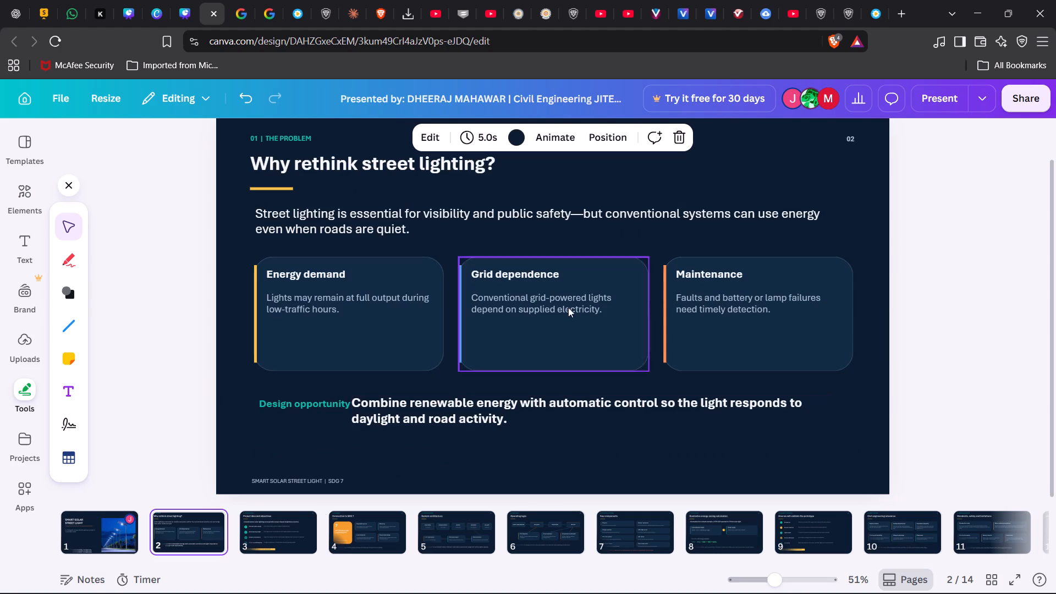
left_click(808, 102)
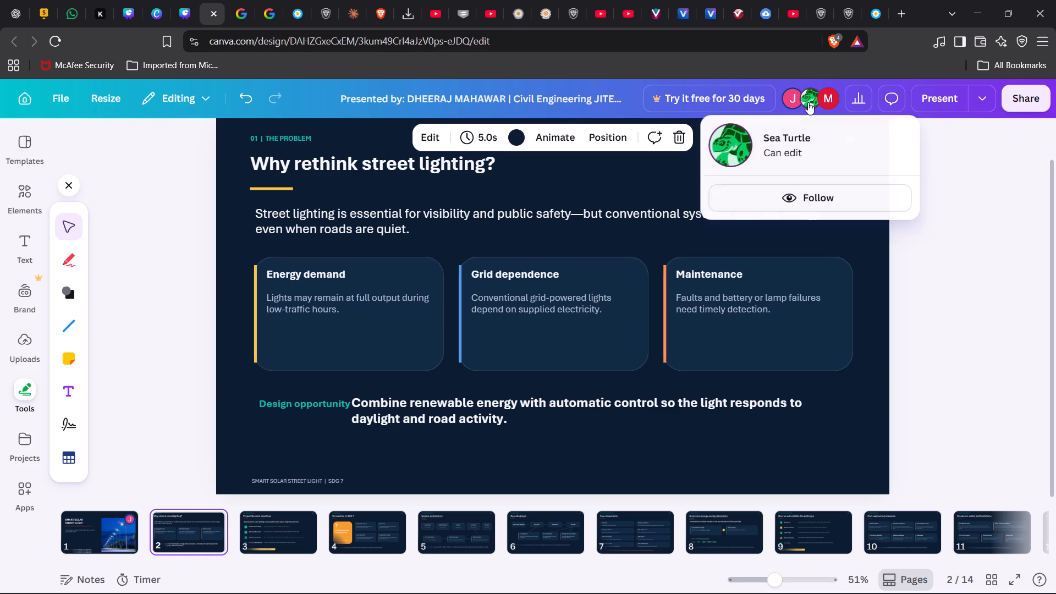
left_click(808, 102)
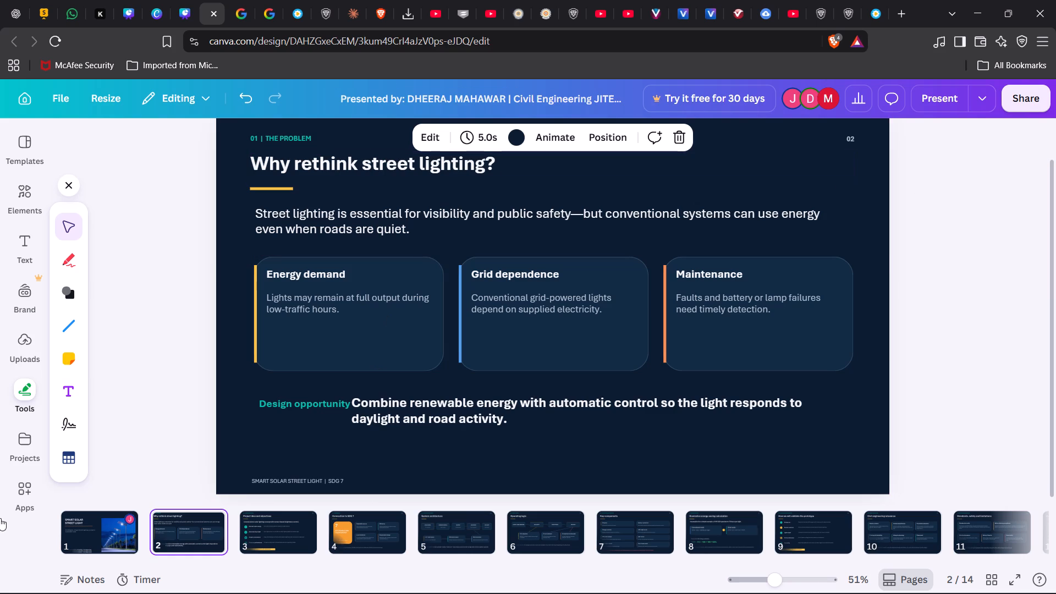
Replace the blank-looking street light photo on the cover by deleting it and pasting the copied photo afresh.
left_click(90, 536)
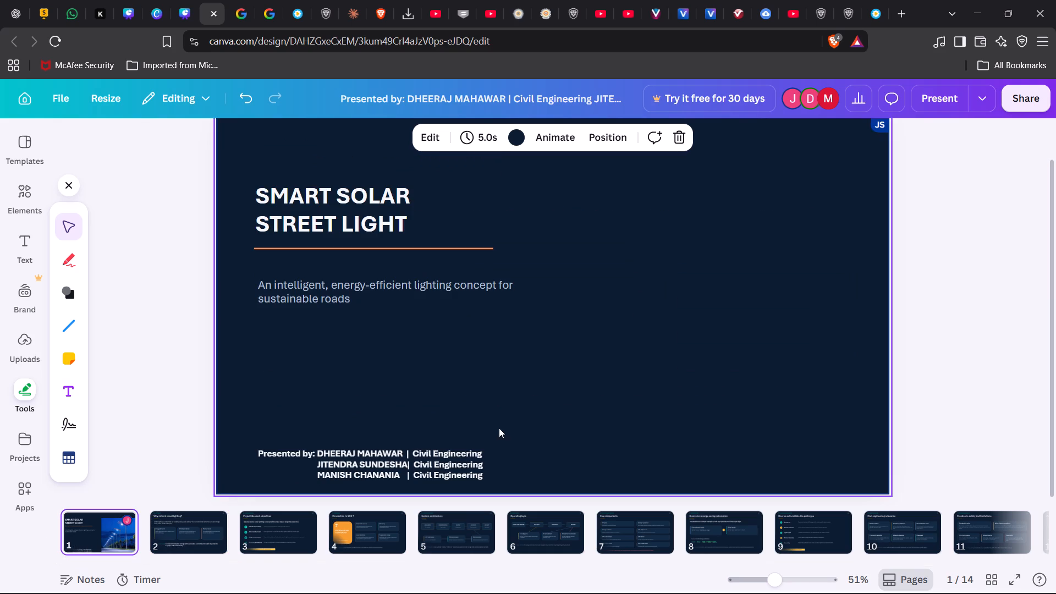
left_click(657, 359)
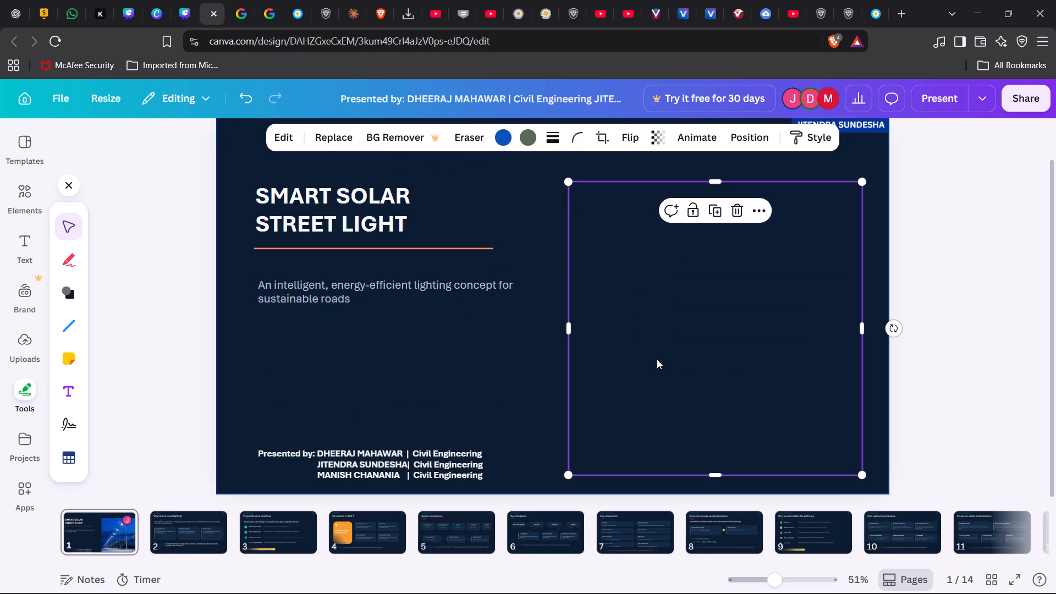
left_click_drag(680, 363, 757, 376)
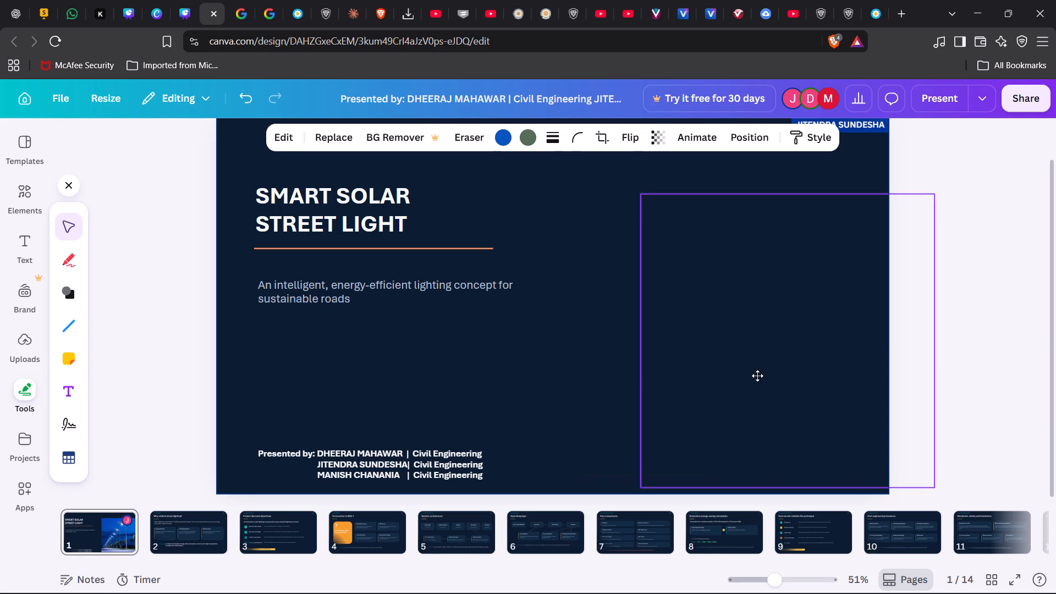
left_click_drag(757, 376, 695, 360)
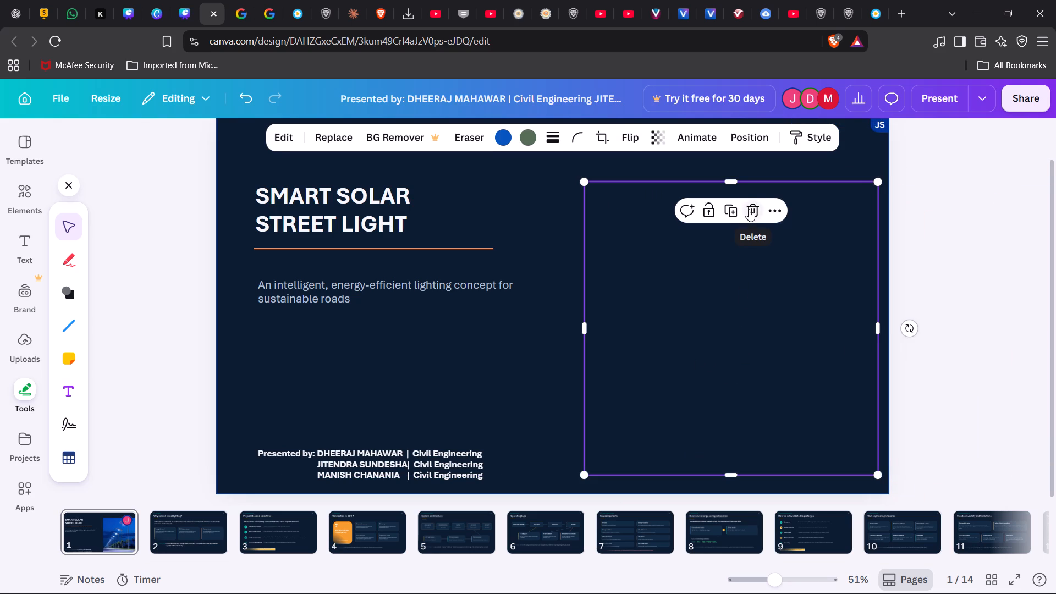
left_click(751, 210)
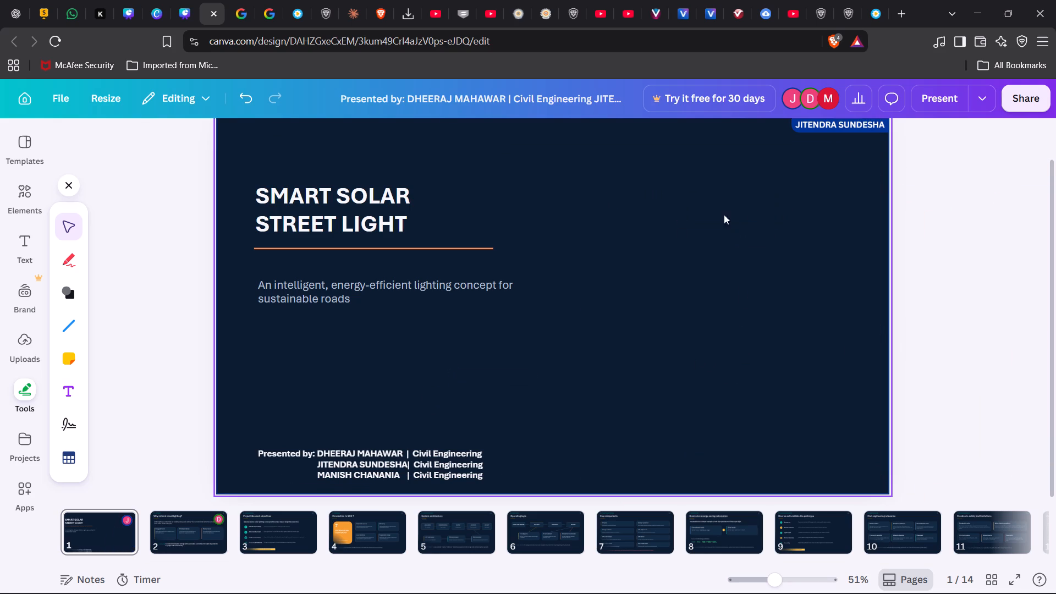
key("ctrl+v")
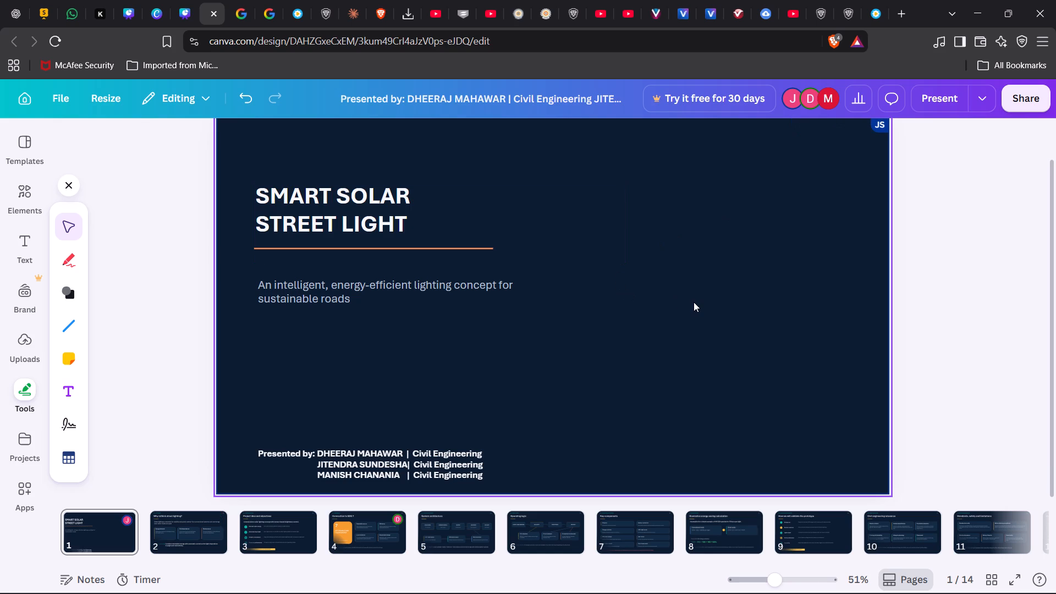
key("ctrl+v")
key("ctrl+v")
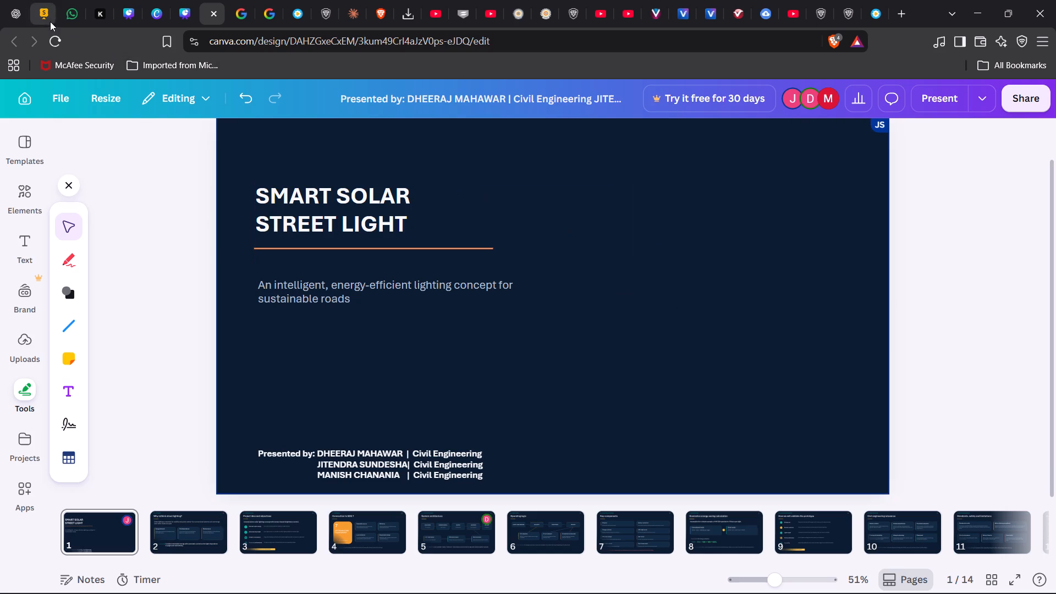
Copy the night-time street light photo again from the ChatGPT image view and return to the Smart Solar Street Light presentation in Canva.
left_click(27, 15)
right_click(451, 297)
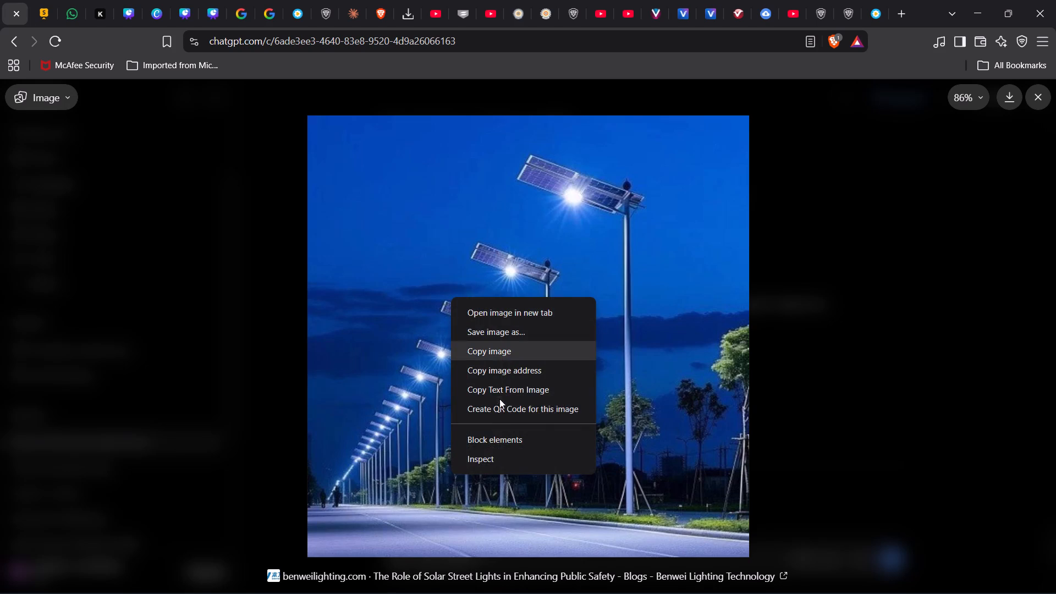
left_click(500, 353)
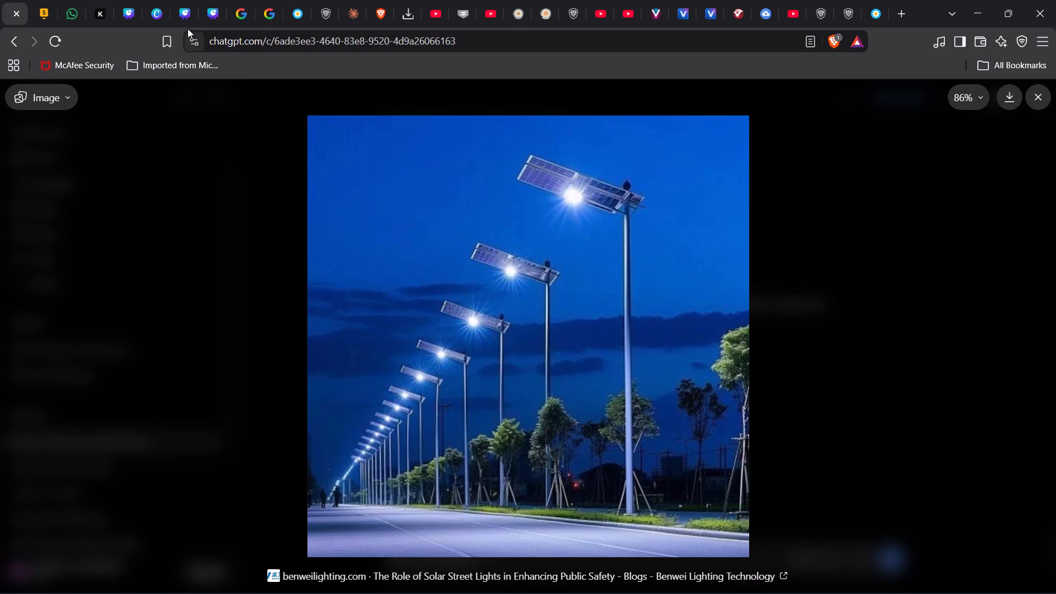
left_click(188, 0)
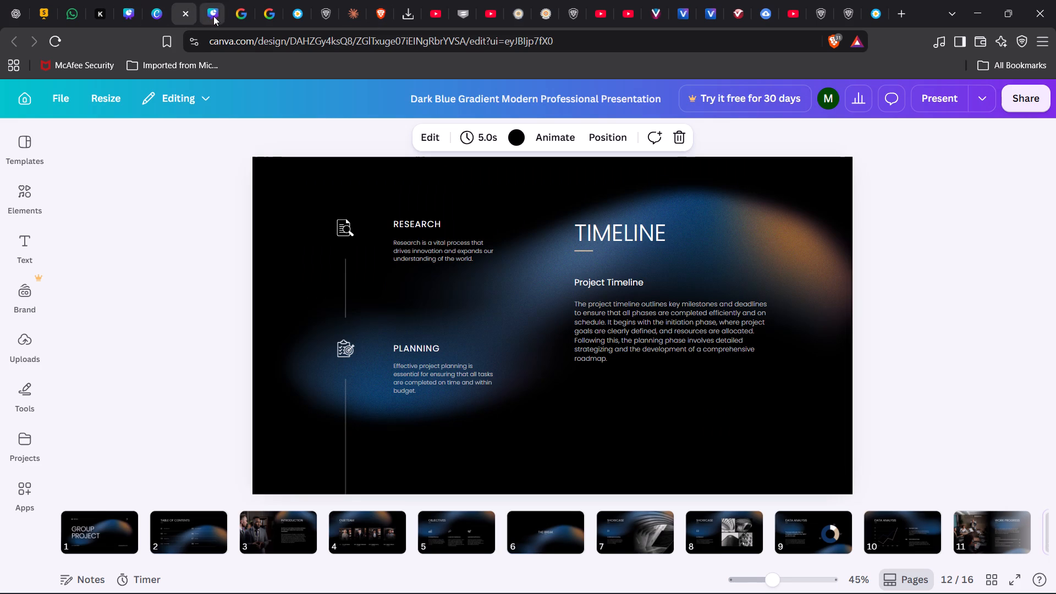
left_click(213, 16)
Move the newly pasted street light photo to the cover's right side and delete the other copy beside the title.
left_click_drag(632, 297, 806, 343)
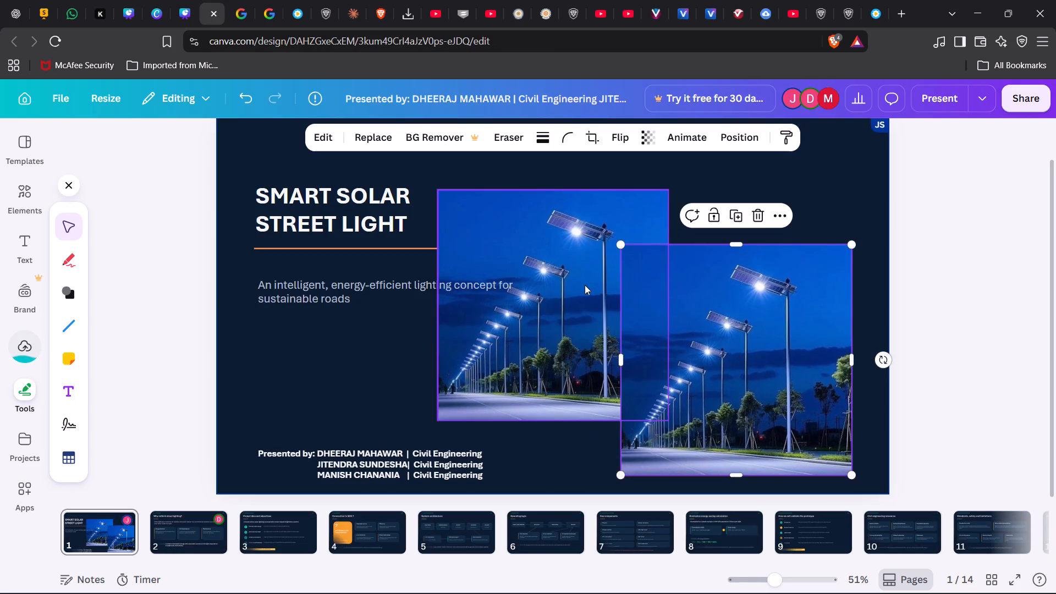
left_click(584, 284)
key("Delete")
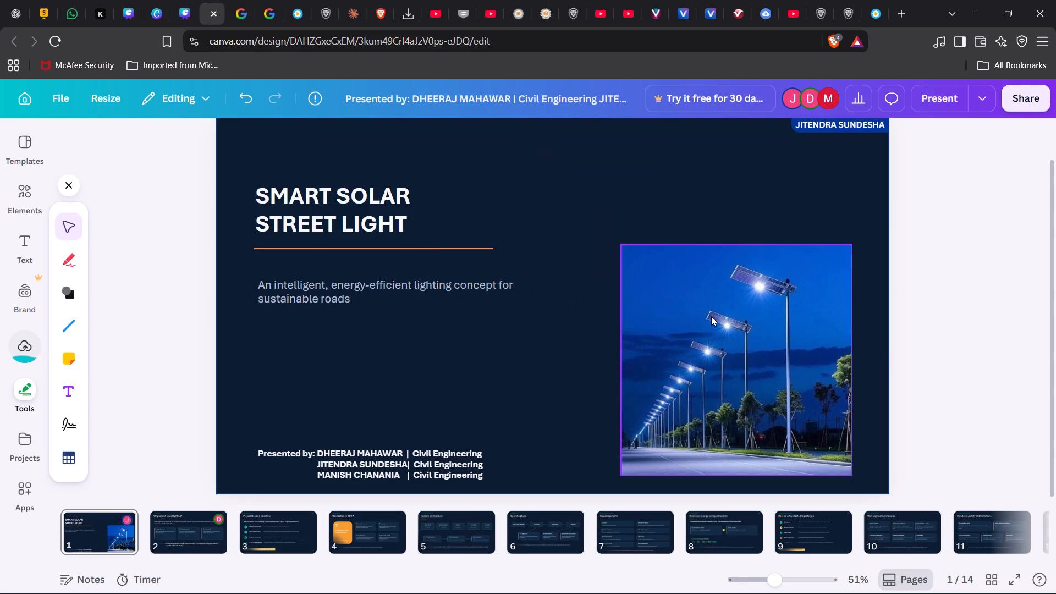
Enlarge the cover's street light photo to about 837 by 837, aligning its top edge with the top of the title.
left_click_drag(678, 291, 690, 267)
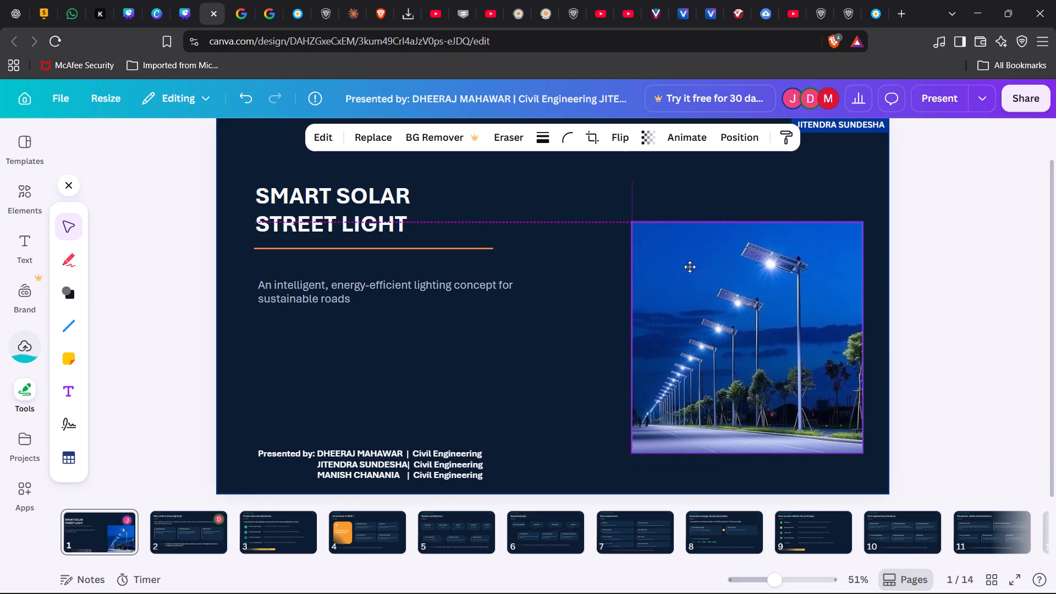
left_click_drag(690, 267, 688, 267)
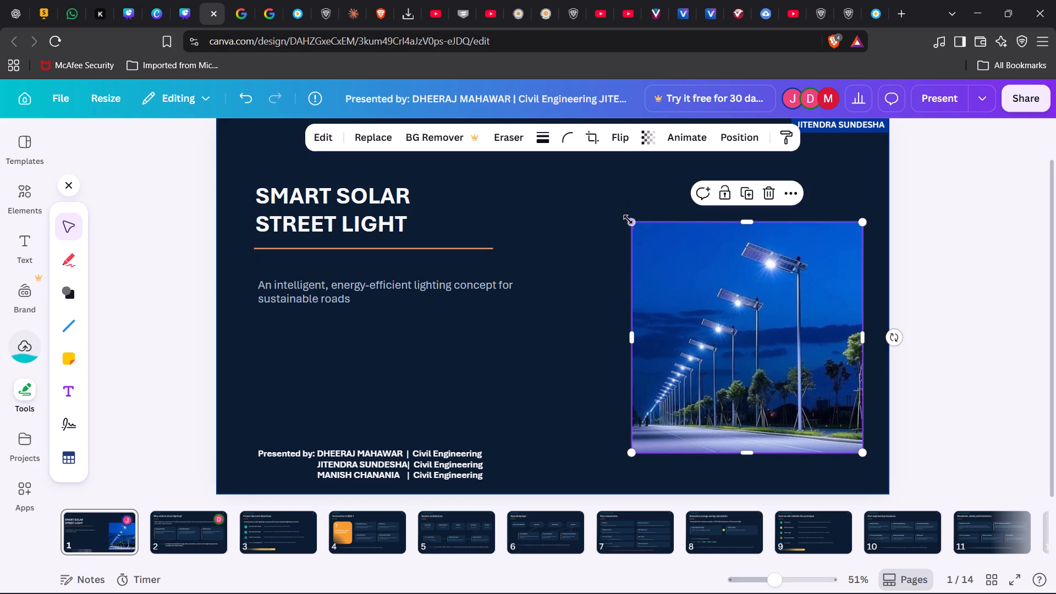
left_click_drag(630, 223, 577, 179)
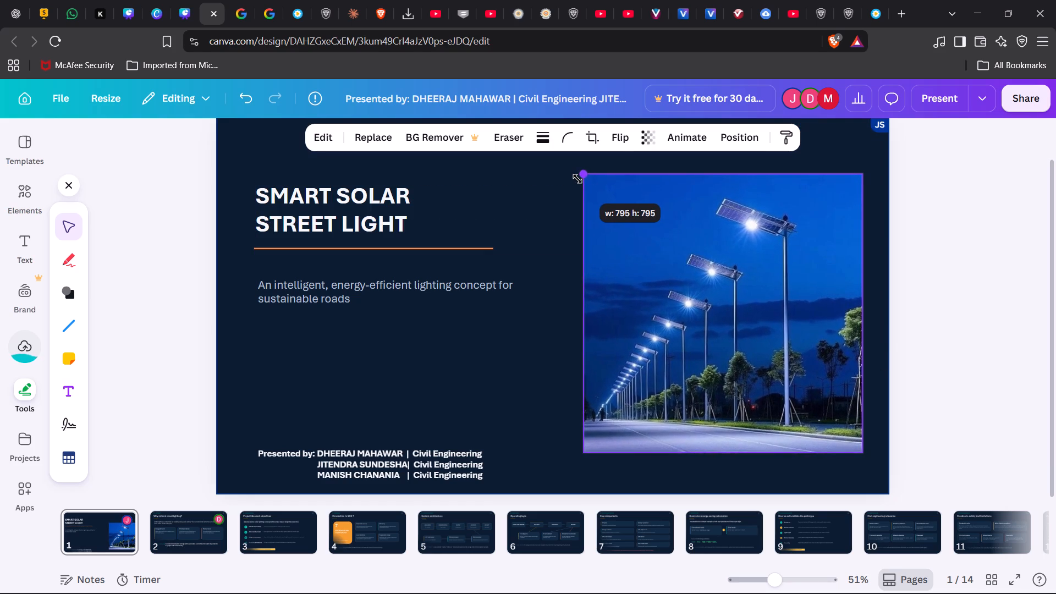
left_click_drag(577, 179, 585, 192)
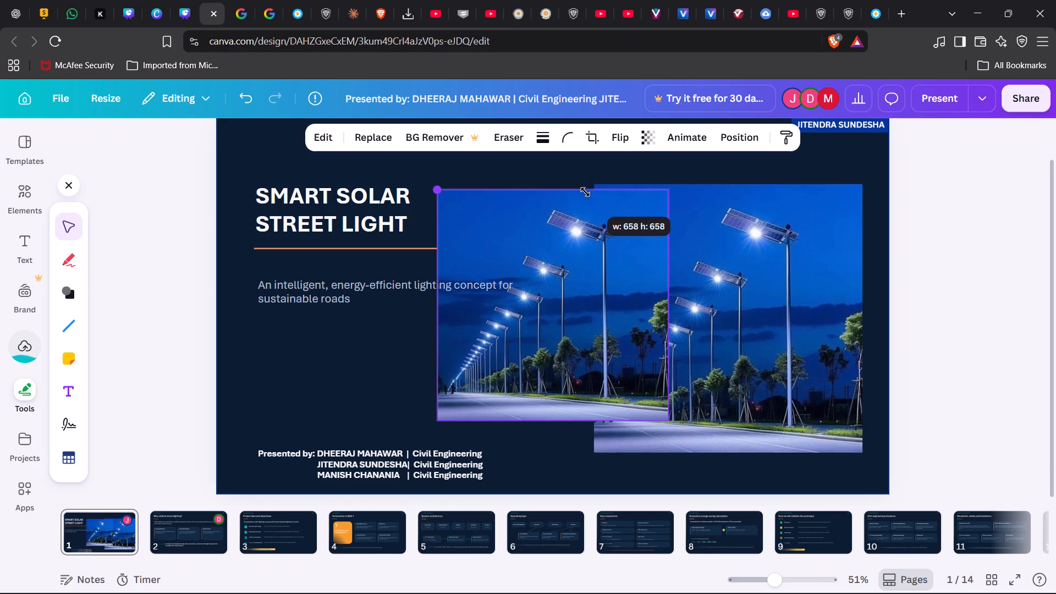
left_click_drag(585, 192, 588, 193)
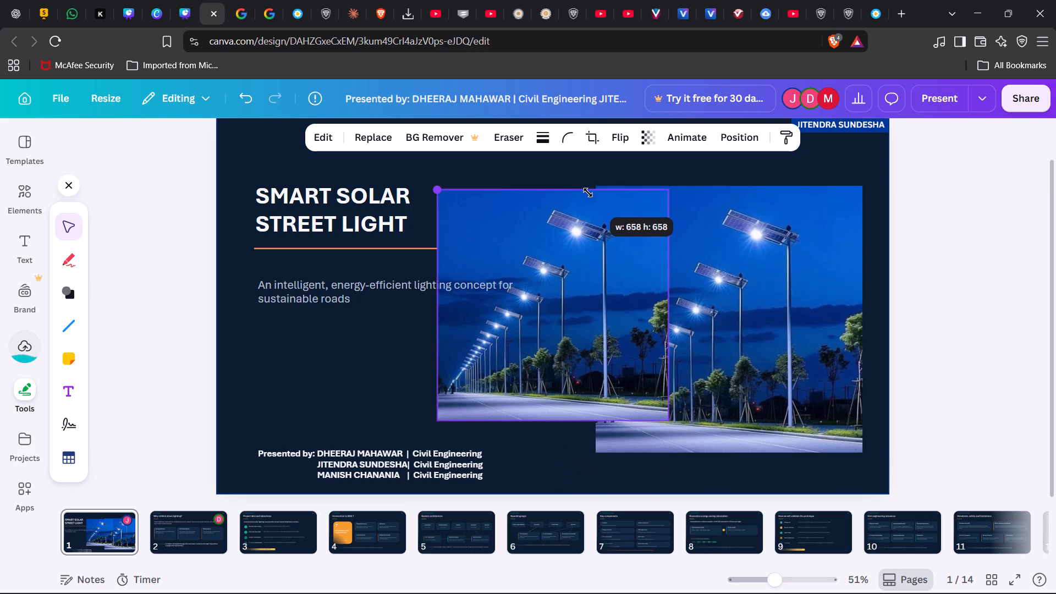
left_click_drag(588, 193, 588, 194)
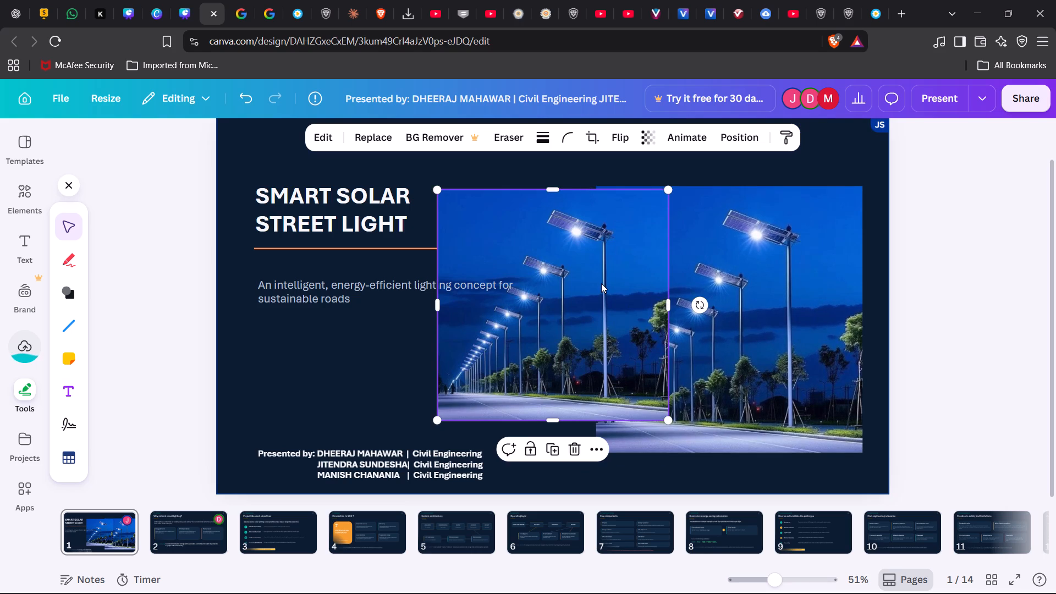
left_click(602, 196)
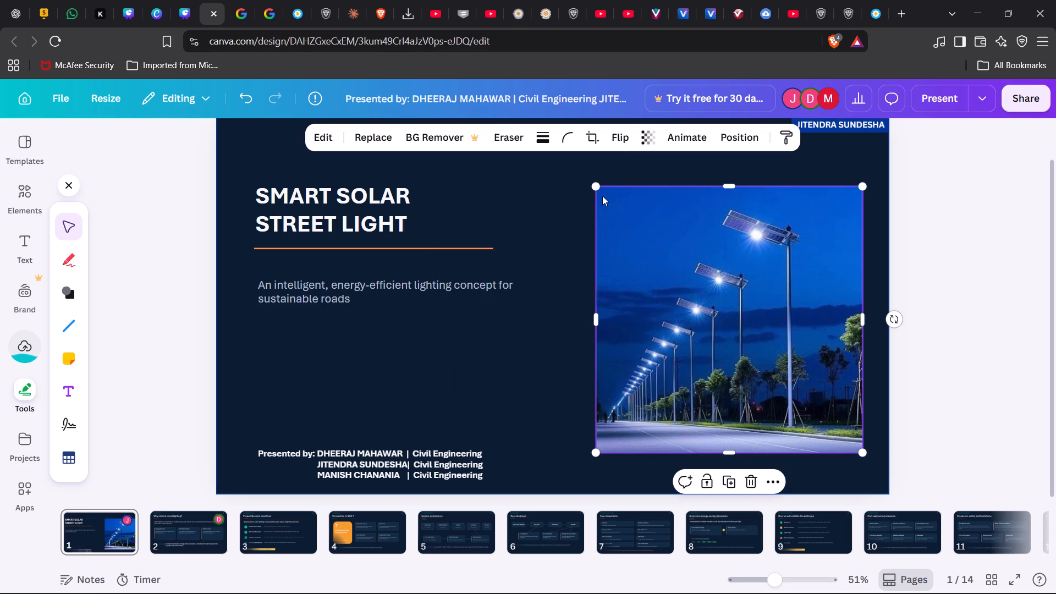
left_click_drag(595, 450, 578, 461)
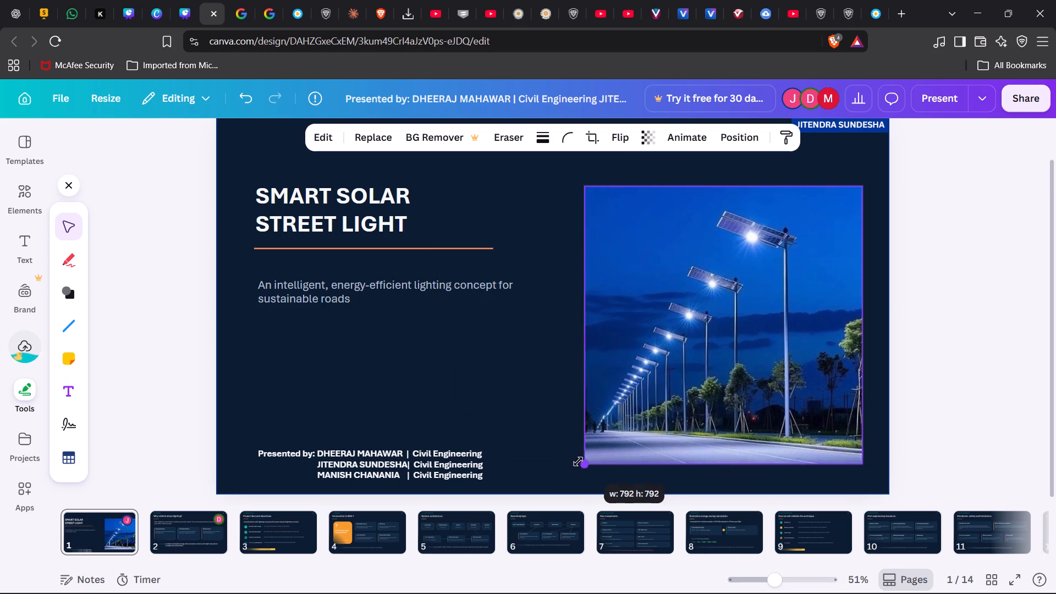
left_click_drag(578, 461, 568, 470)
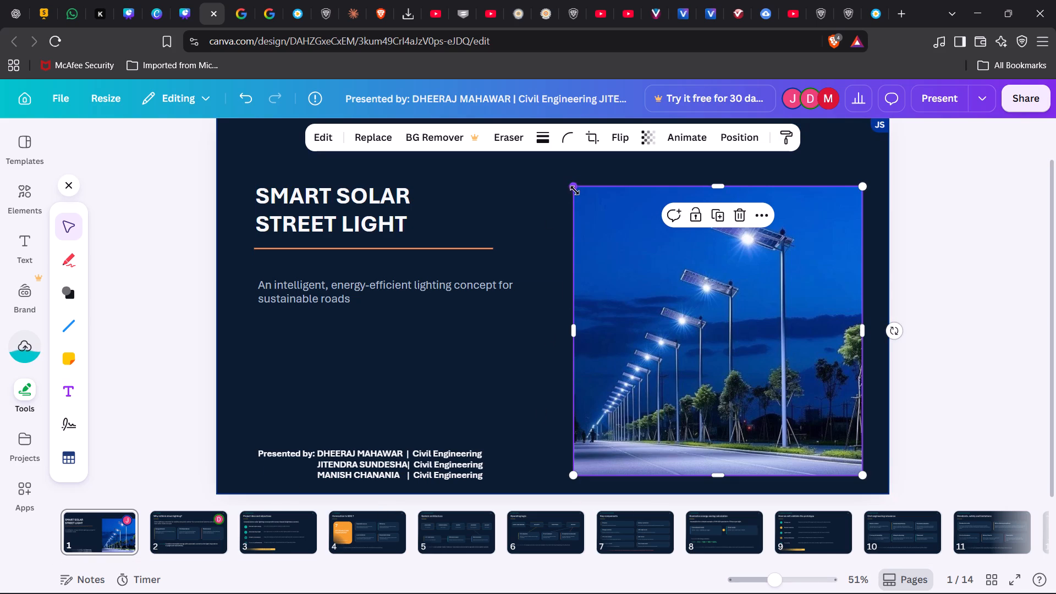
left_click_drag(575, 189, 568, 188)
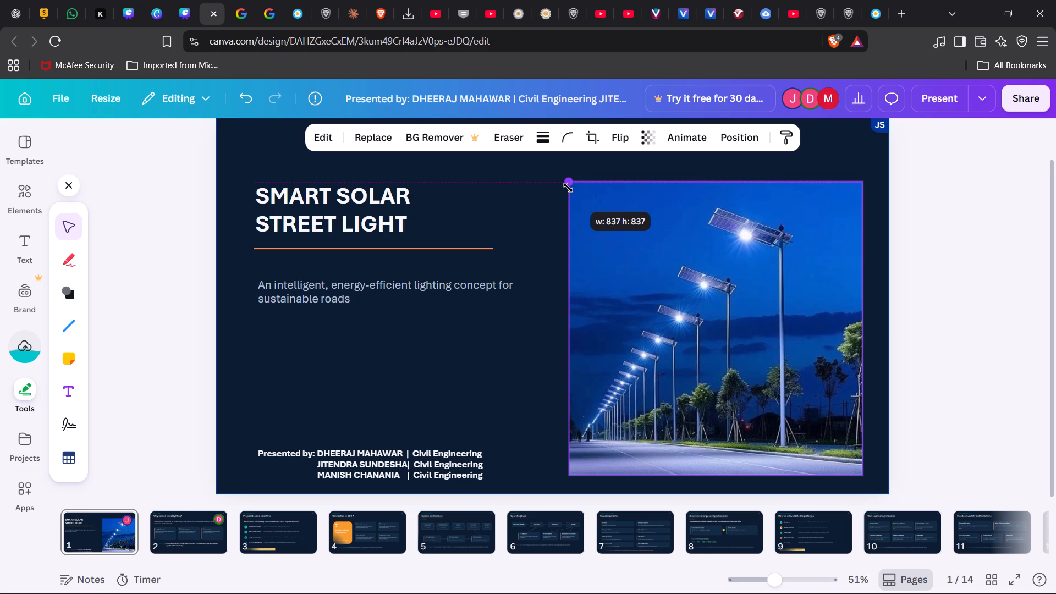
left_click_drag(568, 188, 569, 188)
left_click(478, 343)
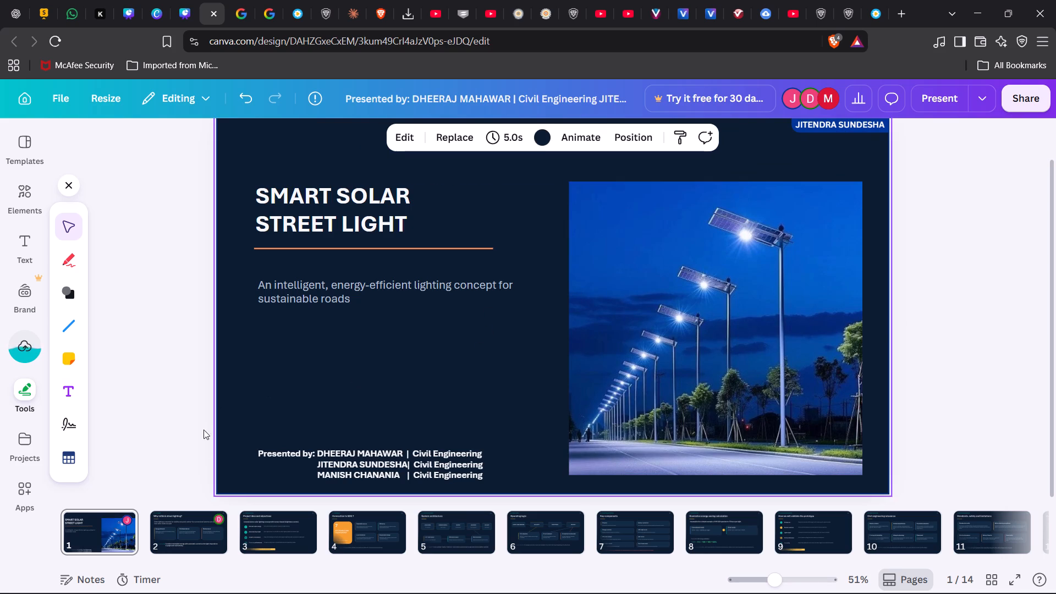
Look over slide 2 against the cover, and go through slides 4 to 9 to examine their layout and content.
left_click(205, 525)
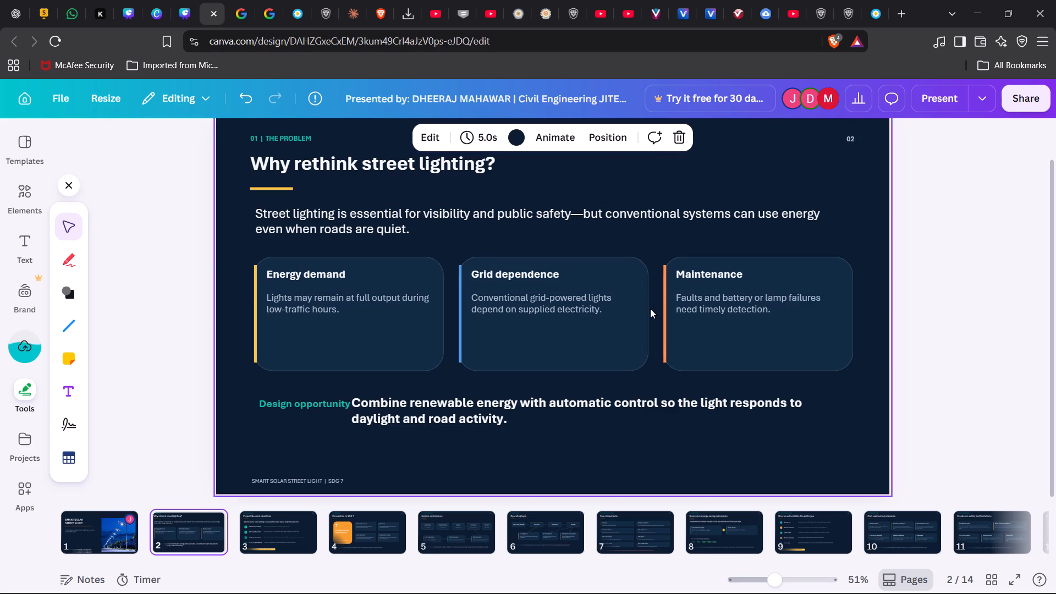
left_click(109, 526)
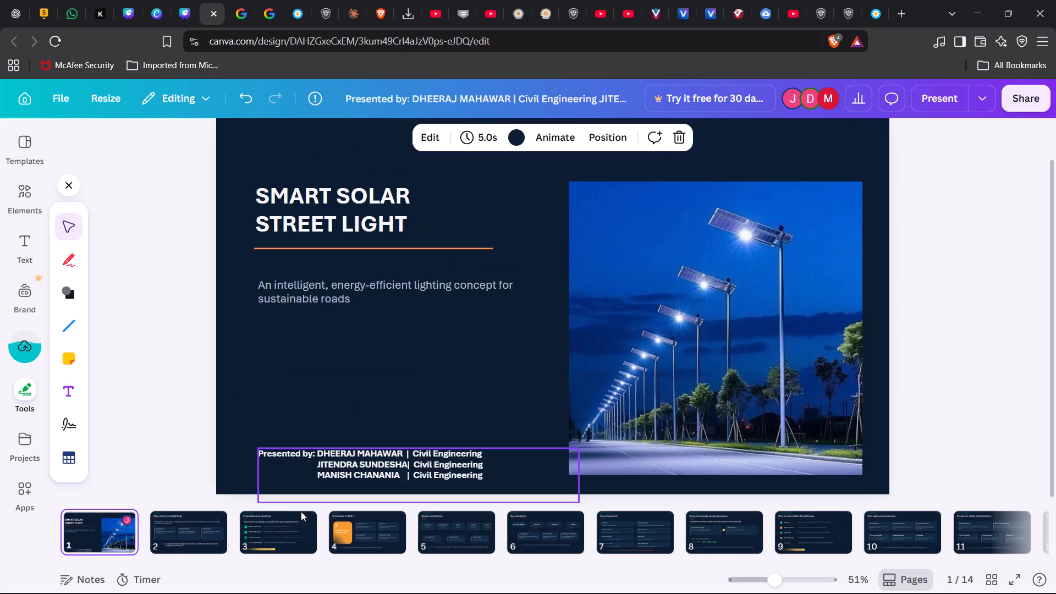
left_click(216, 530)
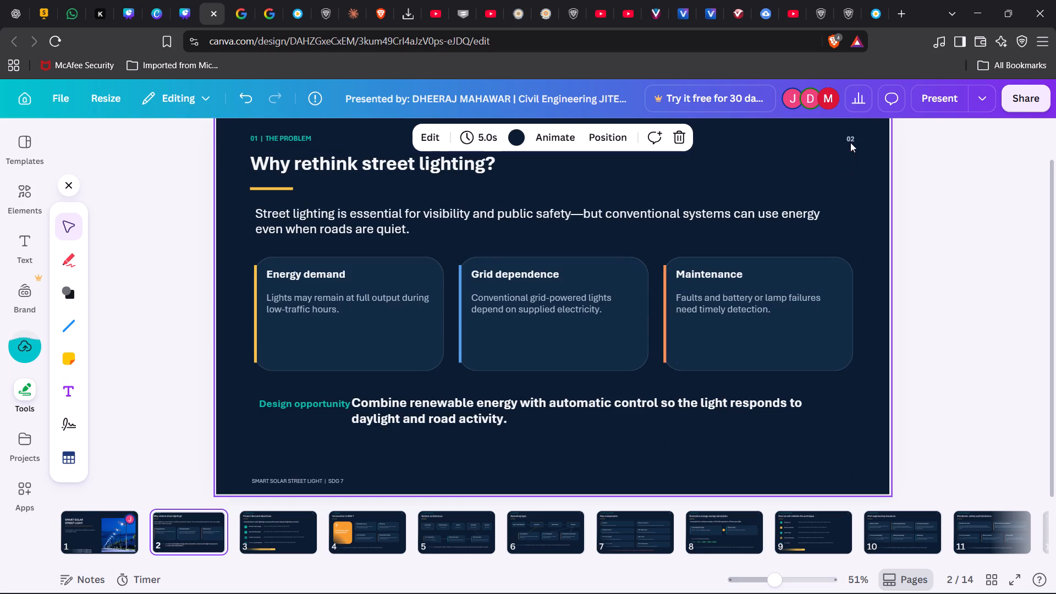
left_click(850, 137)
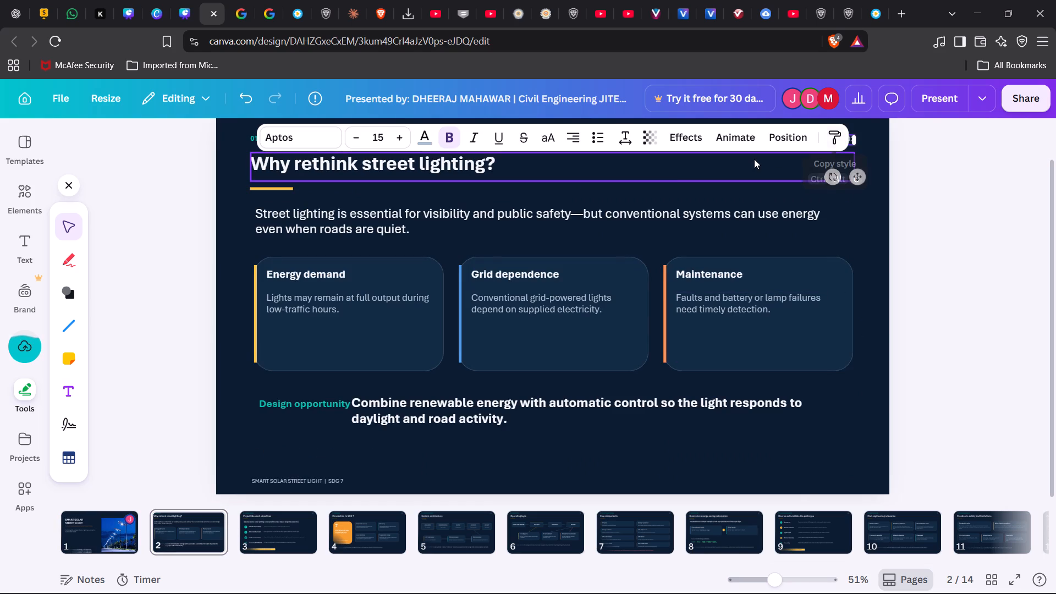
left_click(851, 237)
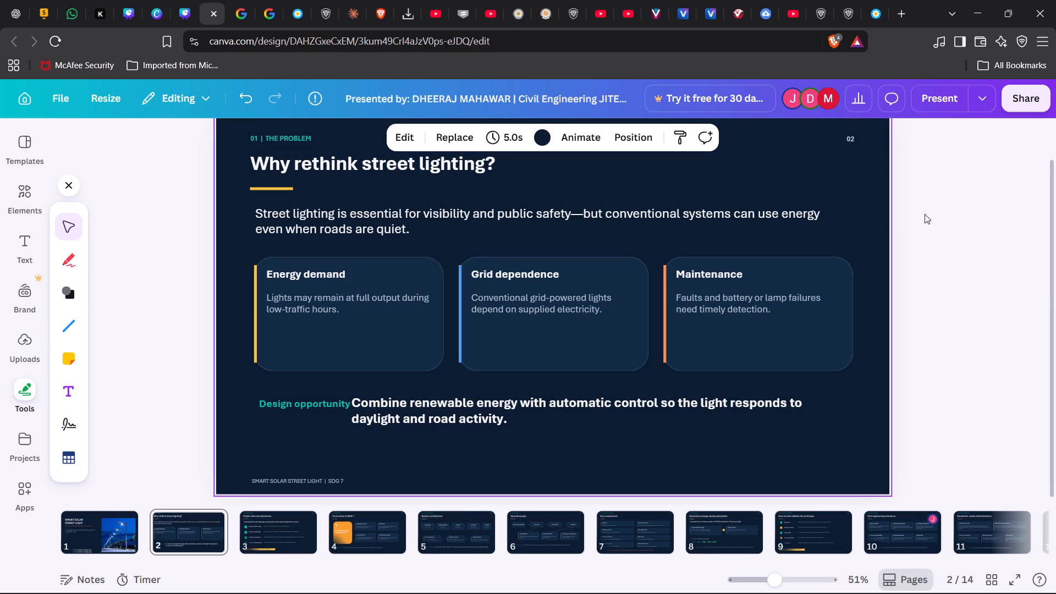
left_click(363, 515)
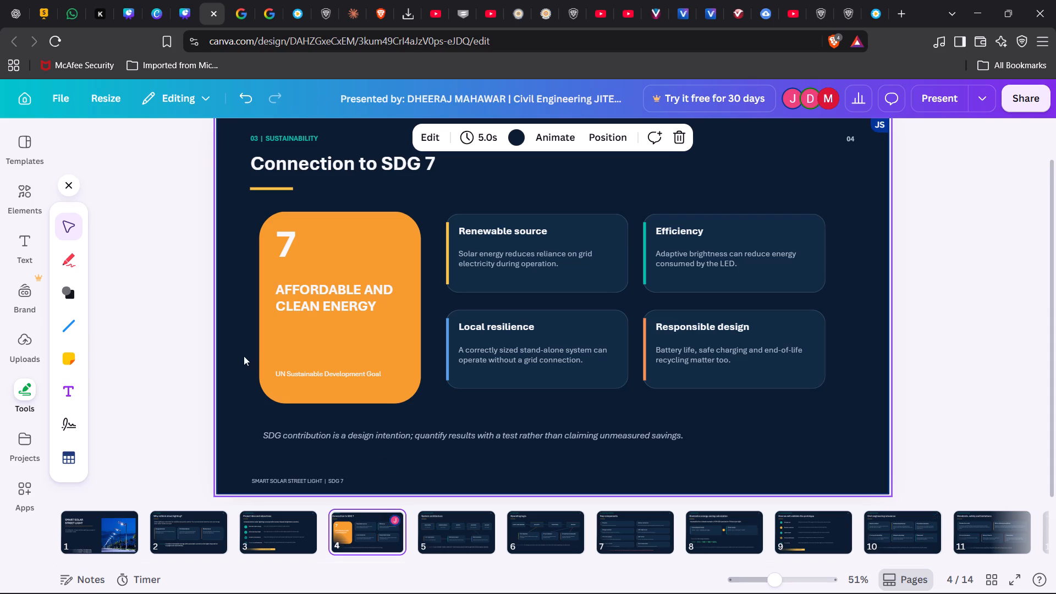
left_click(481, 530)
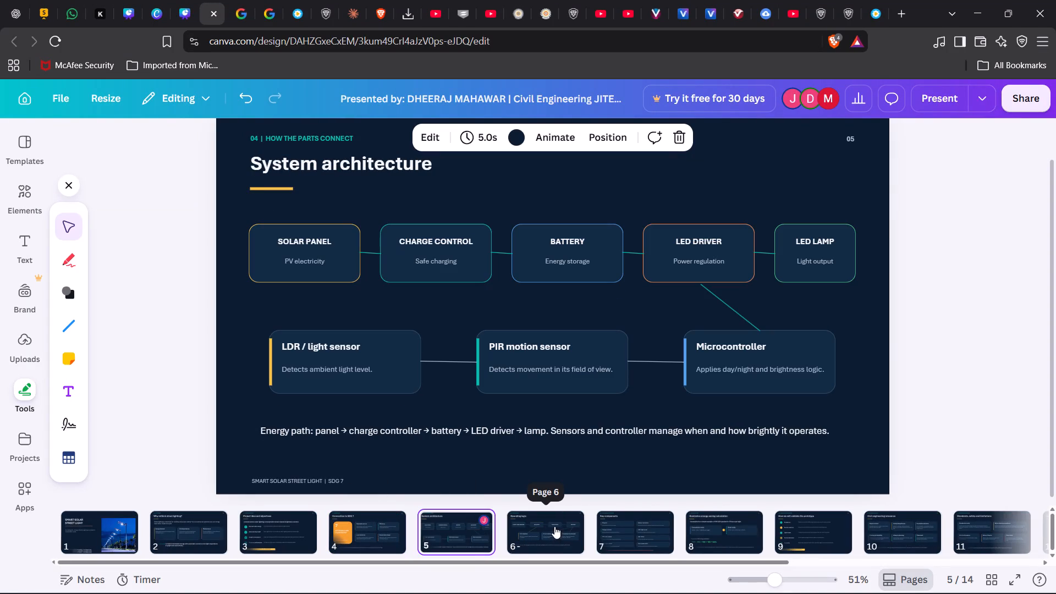
left_click(567, 538)
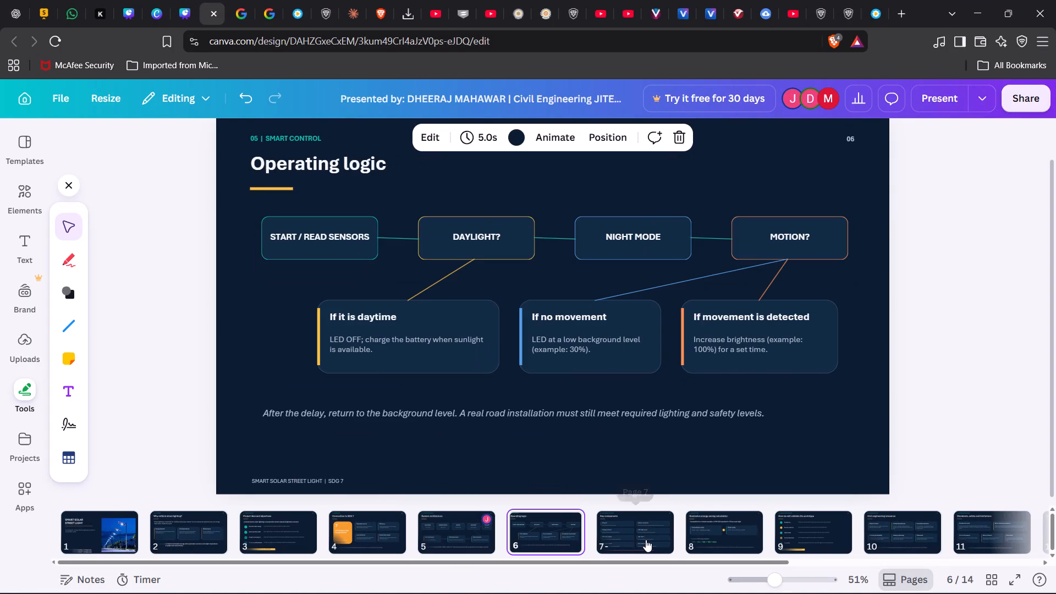
left_click(647, 540)
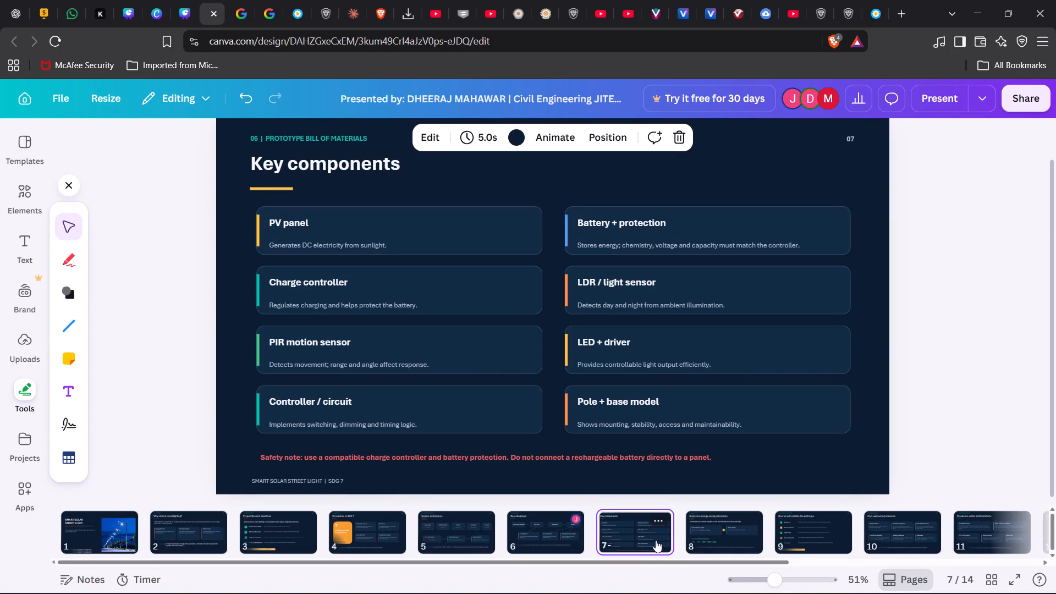
scroll(655, 540, "left", 2)
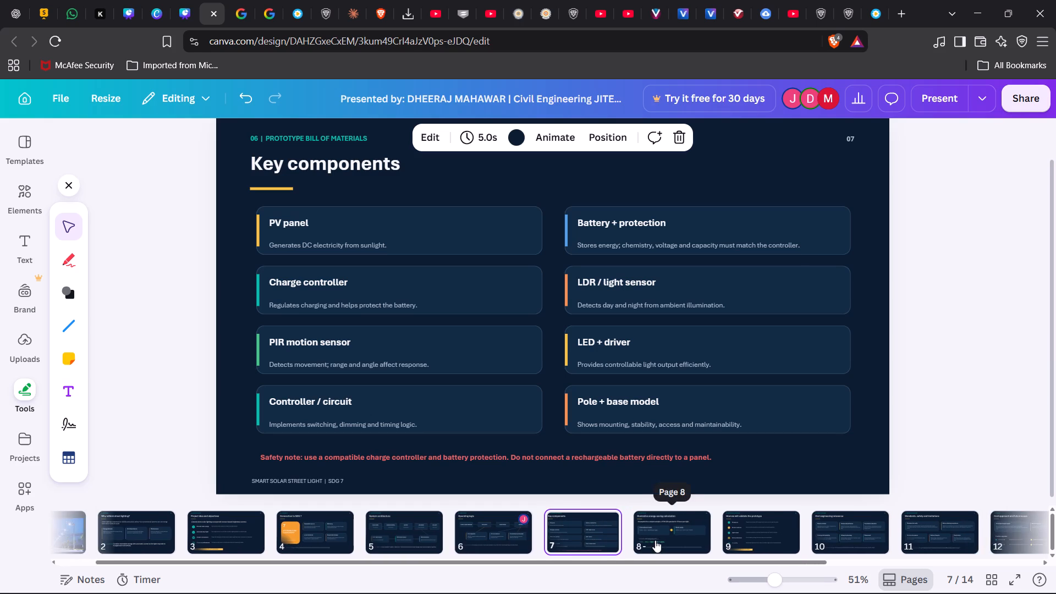
scroll(655, 540, "left", 1)
left_click(613, 519)
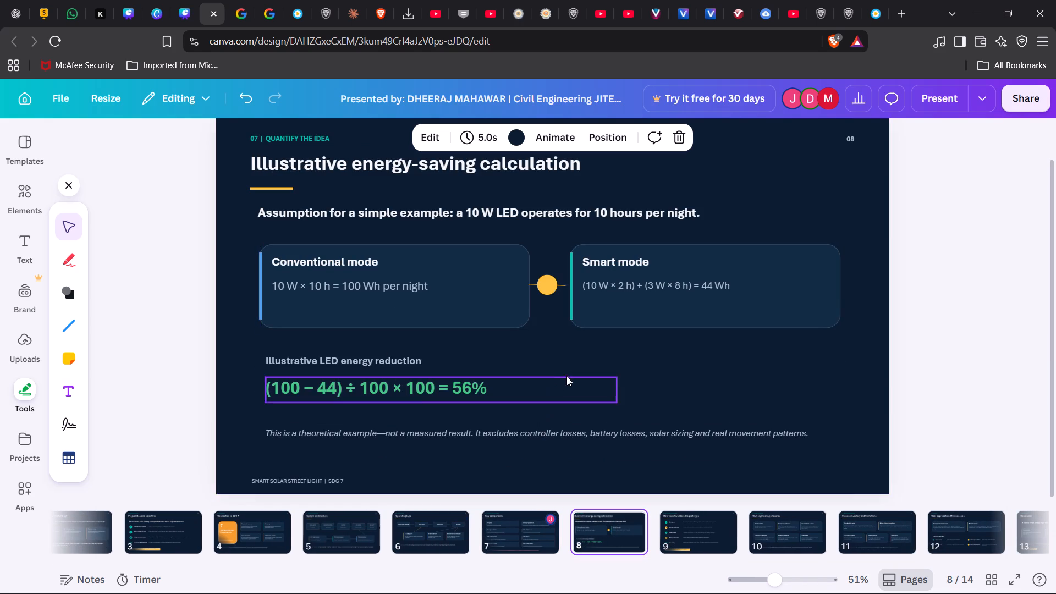
left_click(692, 537)
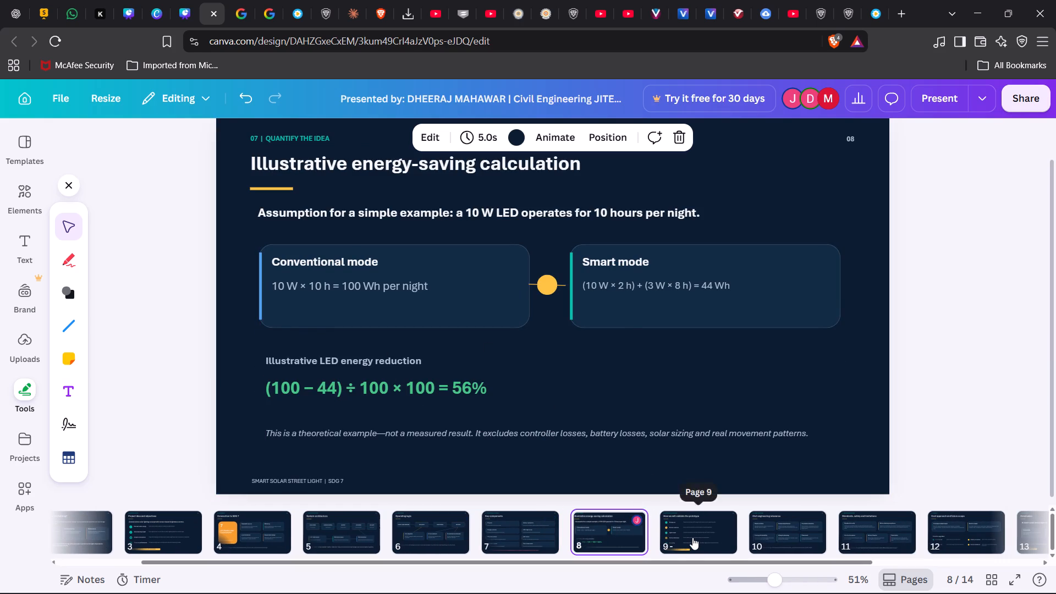
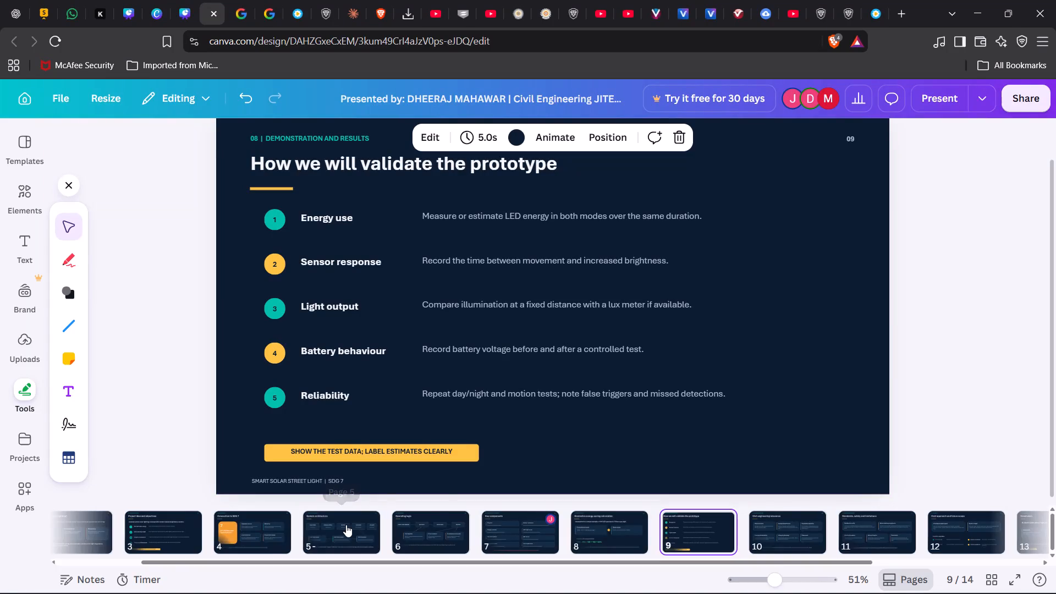
Go back to the cover and check it against slides 3 and 2 for consistent layout and content.
scroll(346, 525, "right", 6)
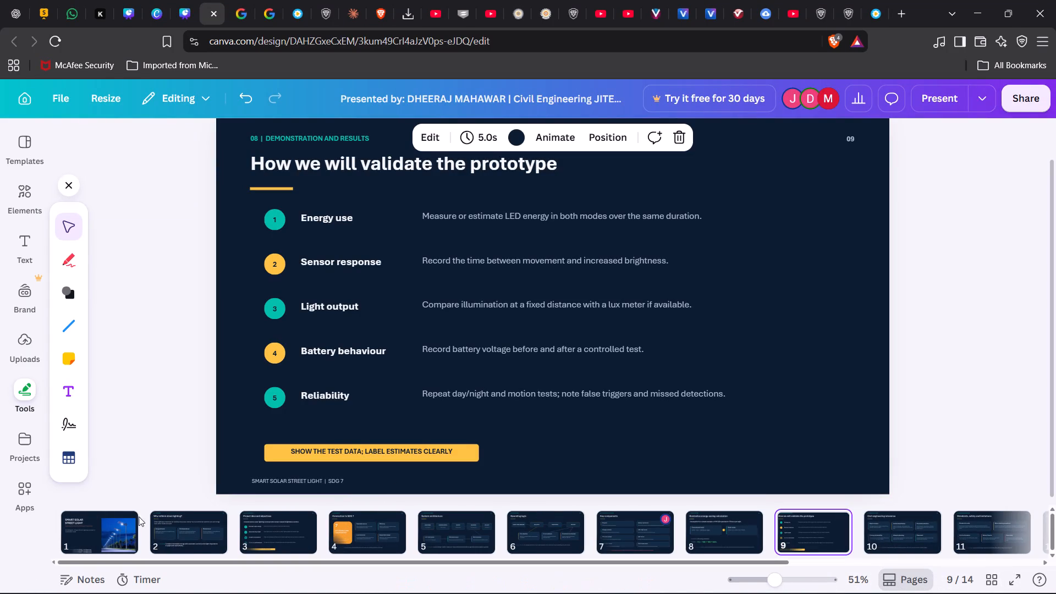
left_click(124, 527)
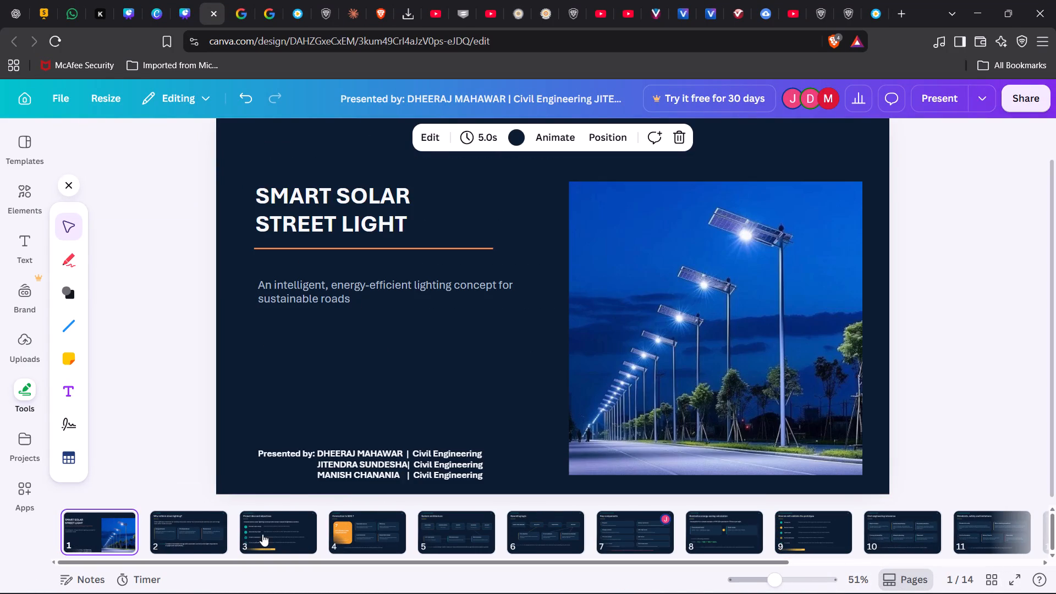
left_click(286, 533)
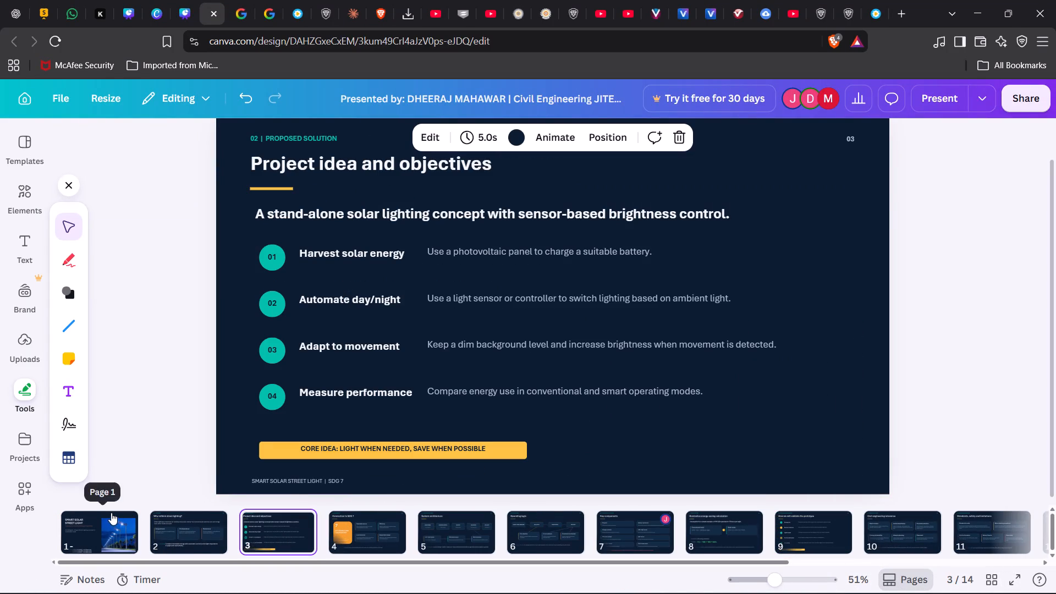
left_click(202, 527)
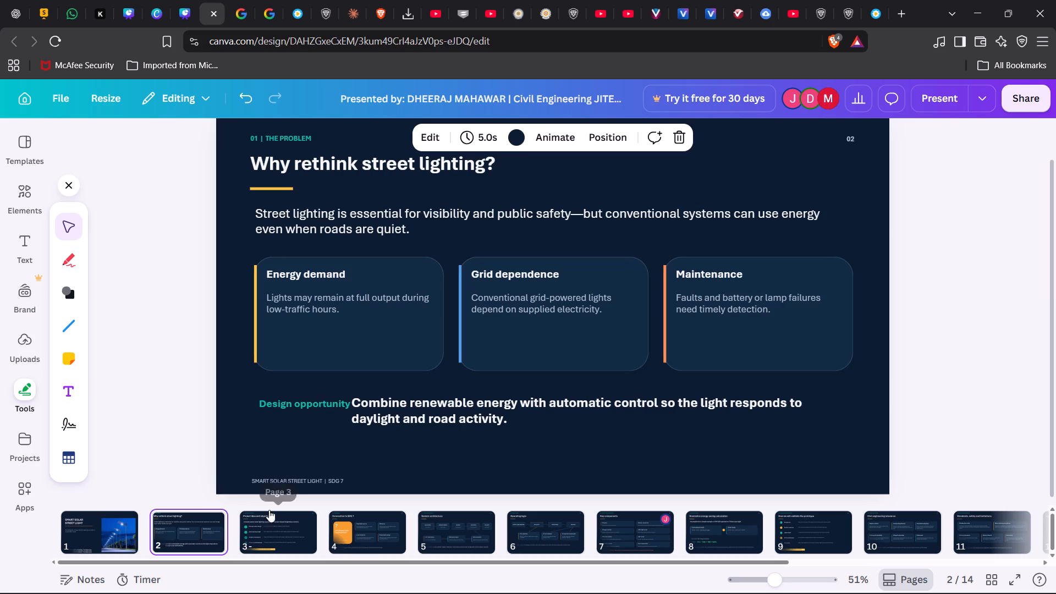
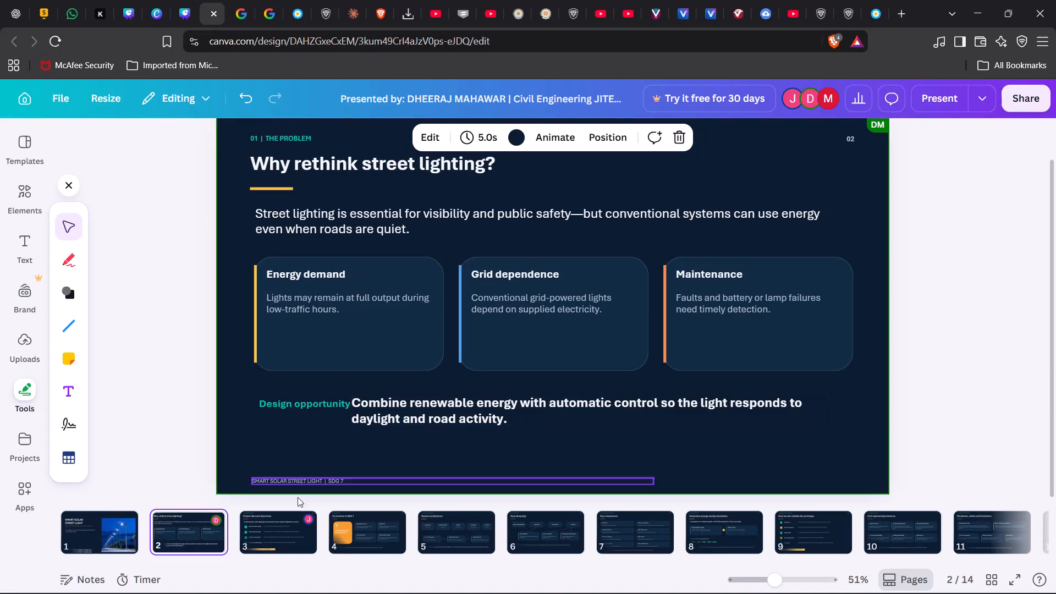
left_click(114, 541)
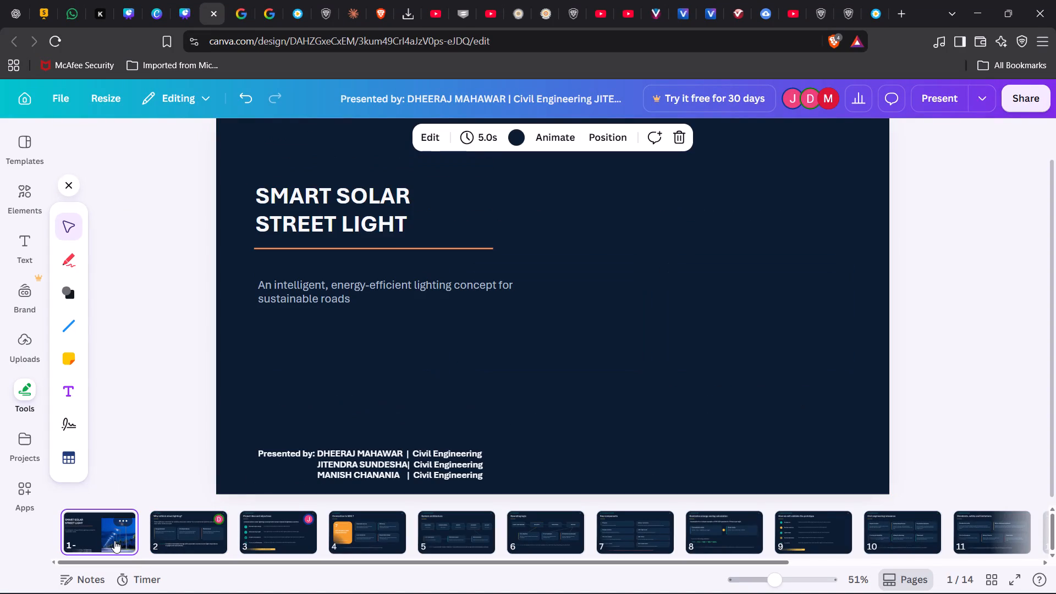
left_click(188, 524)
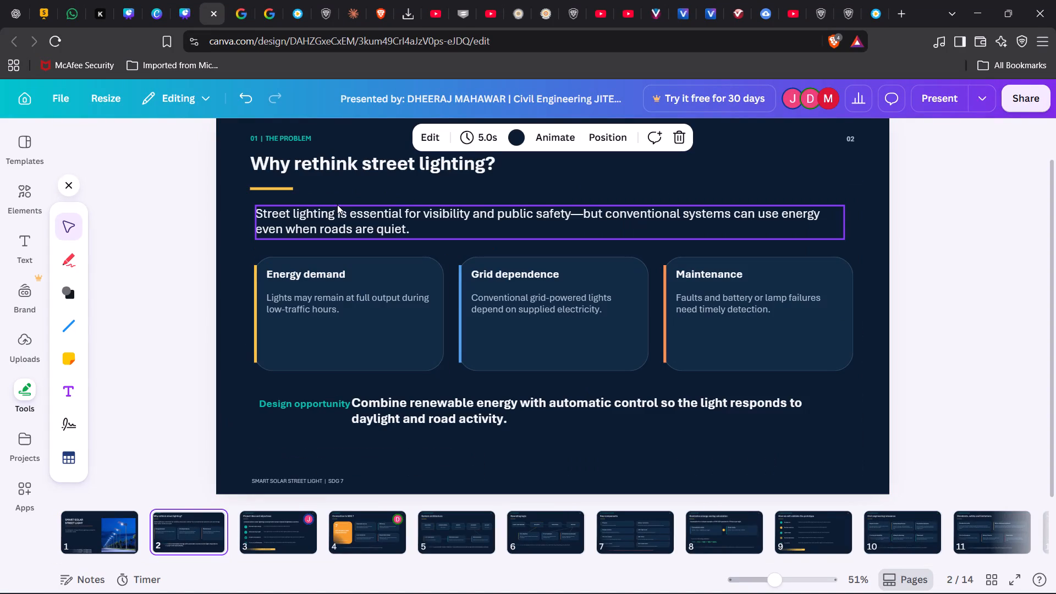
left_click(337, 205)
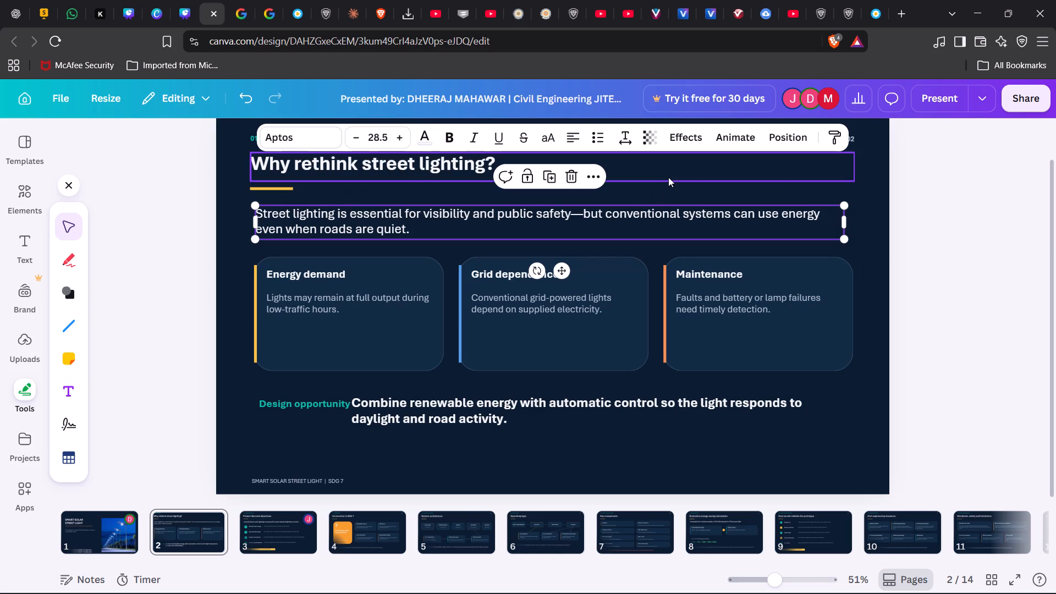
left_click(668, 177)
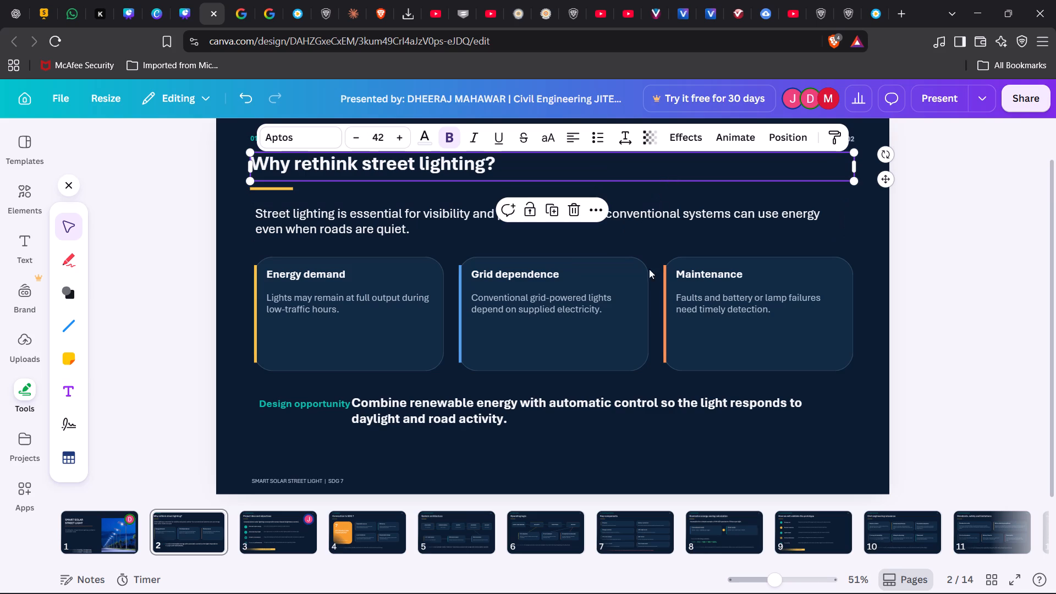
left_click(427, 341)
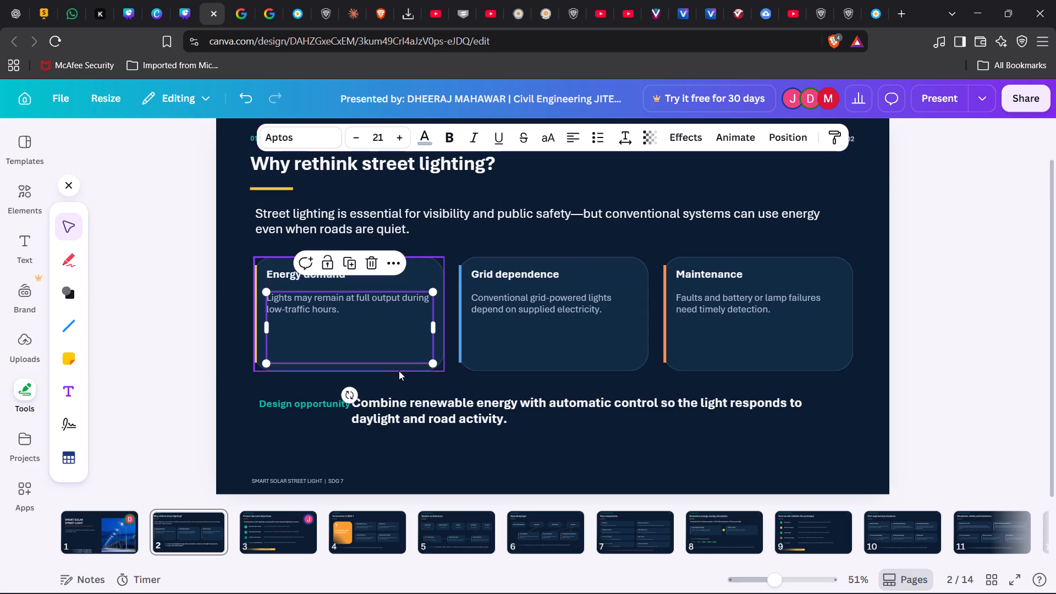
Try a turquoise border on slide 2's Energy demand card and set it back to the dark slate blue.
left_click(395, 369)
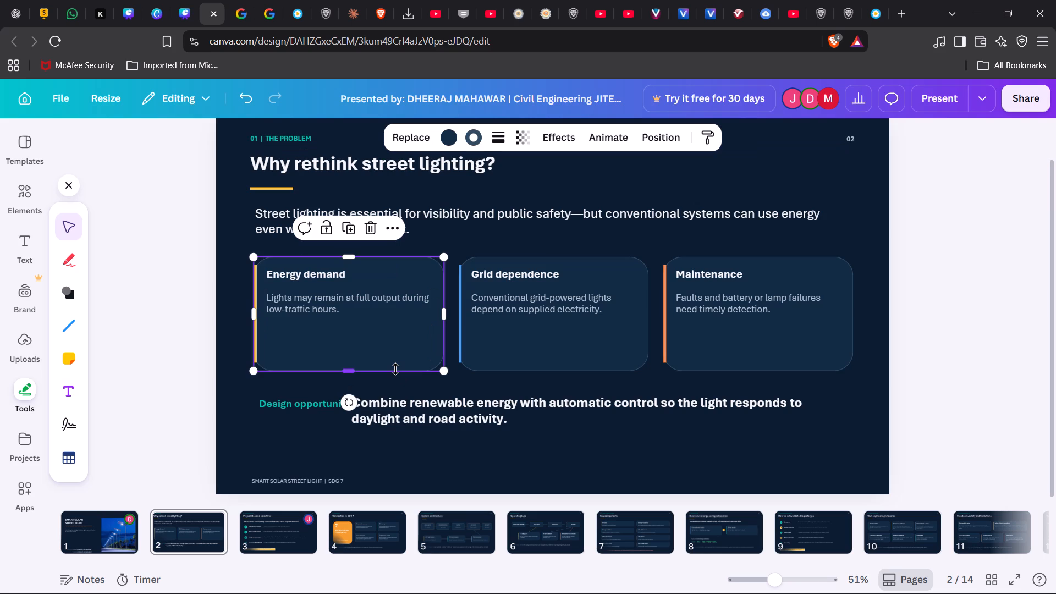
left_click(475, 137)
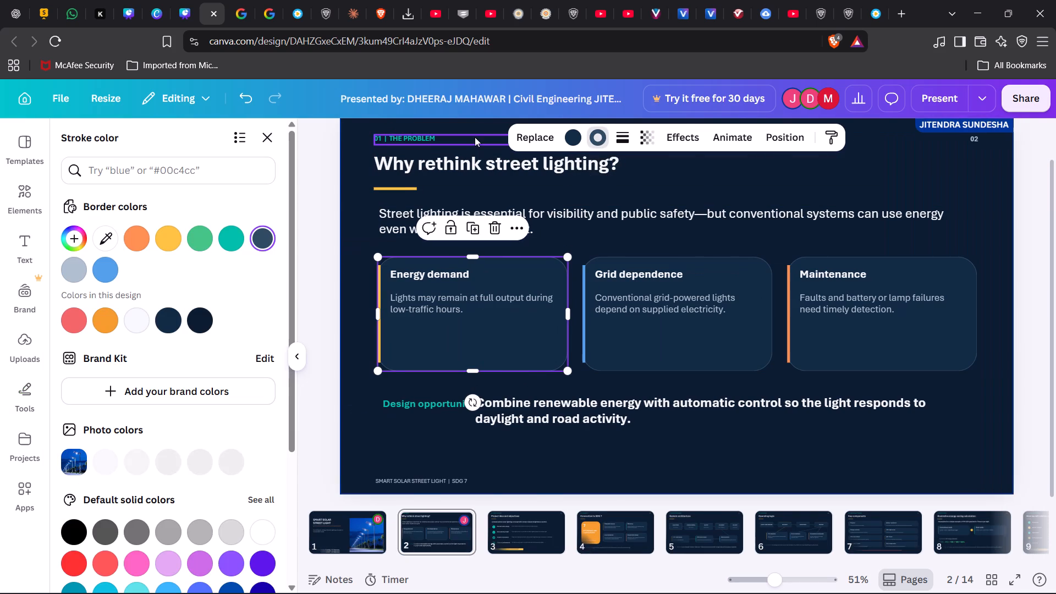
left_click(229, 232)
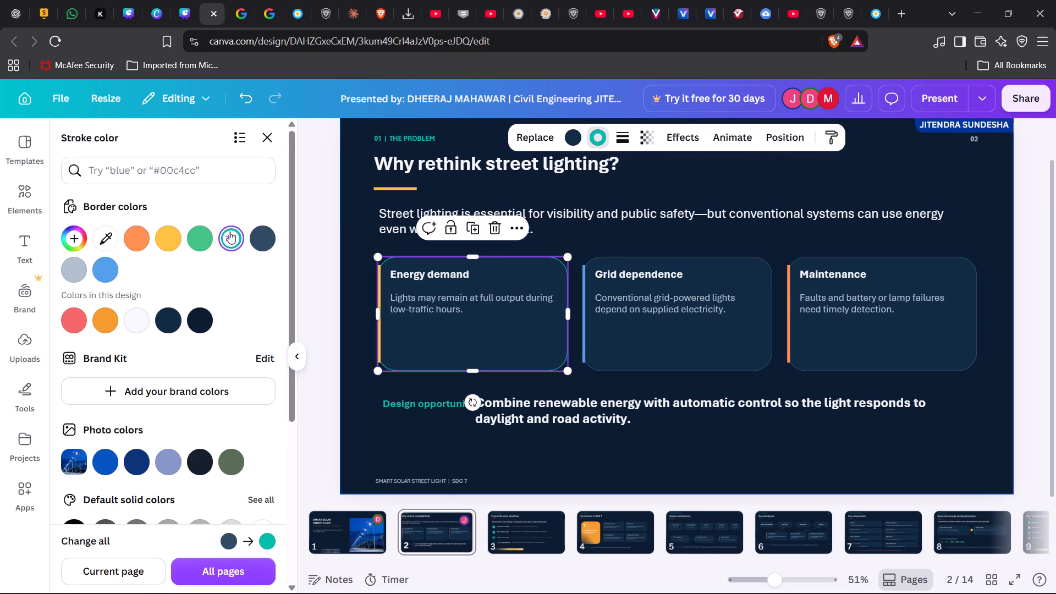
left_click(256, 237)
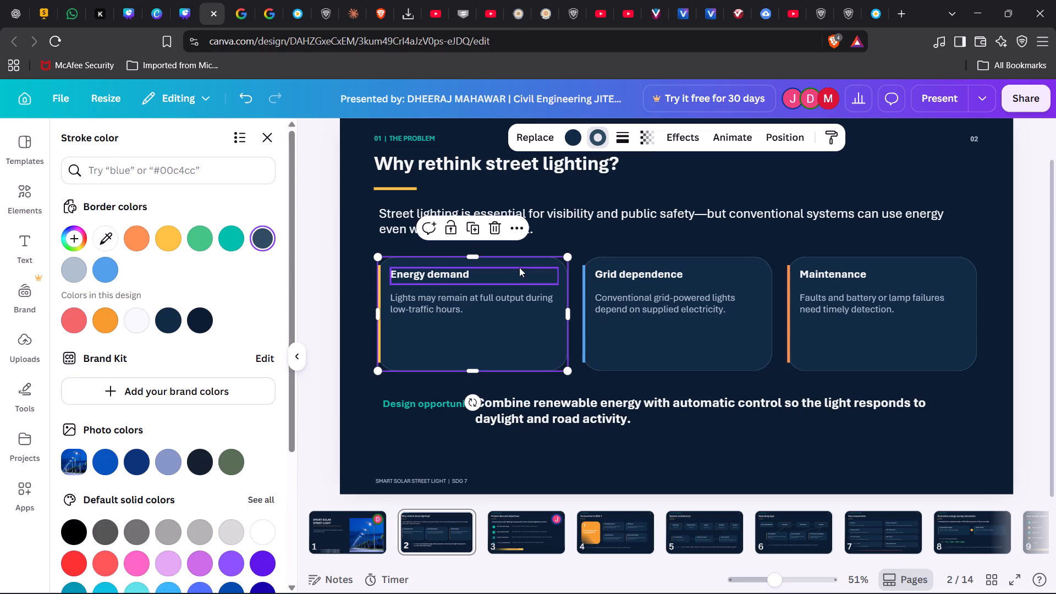
Try several fill colours on the Energy demand card and settle on the deep navy blue from the photo colours.
left_click(577, 142)
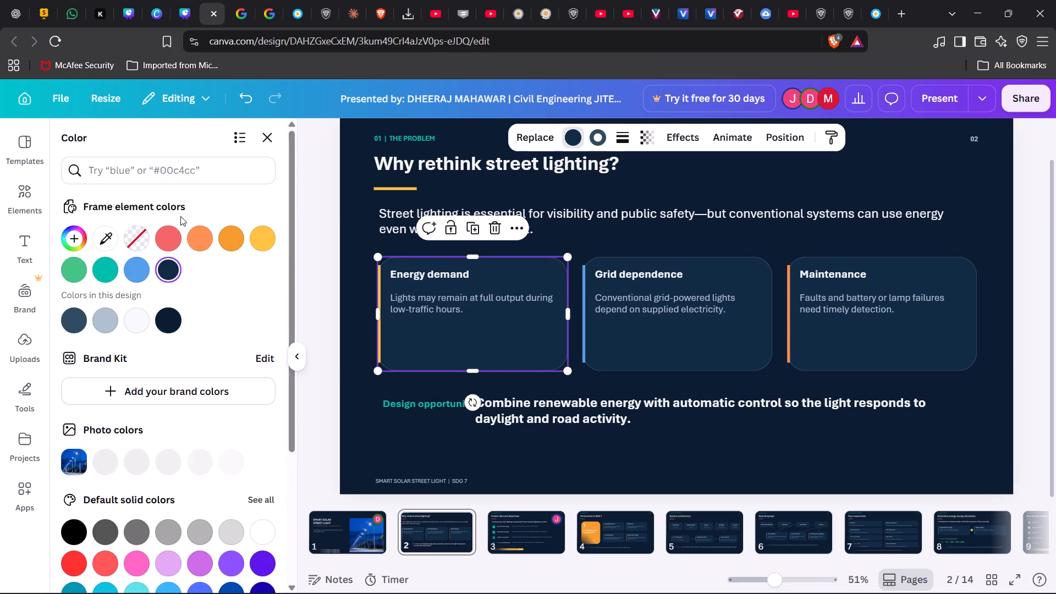
left_click(164, 247)
left_click(202, 242)
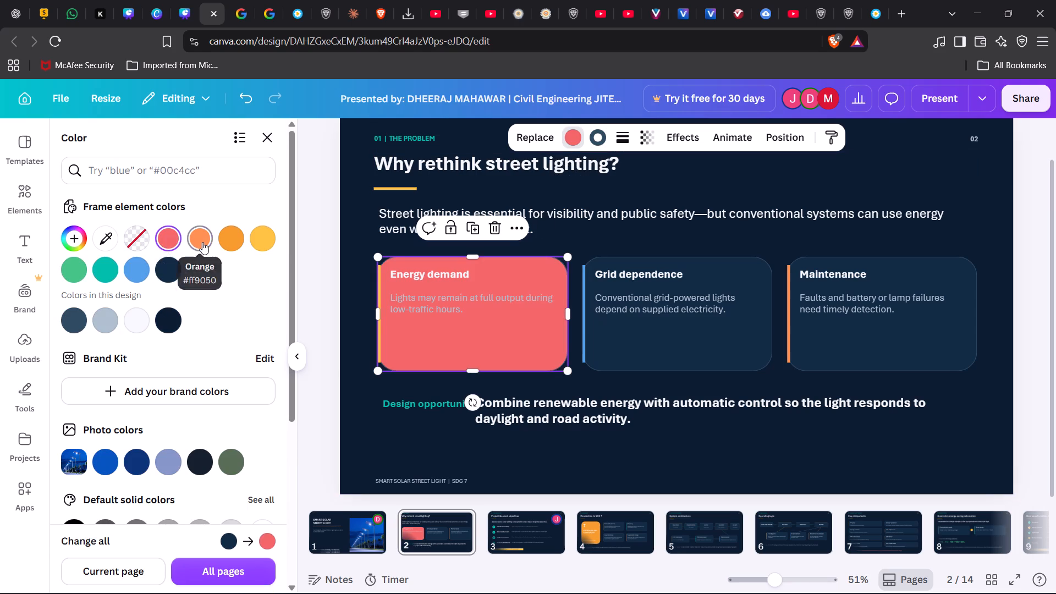
left_click(139, 243)
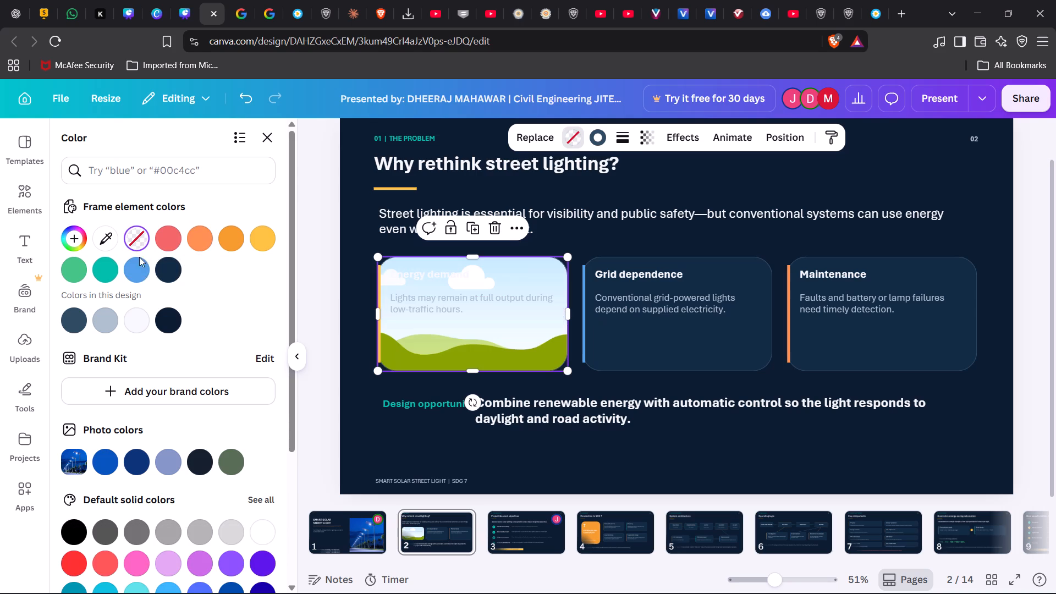
left_click(163, 269)
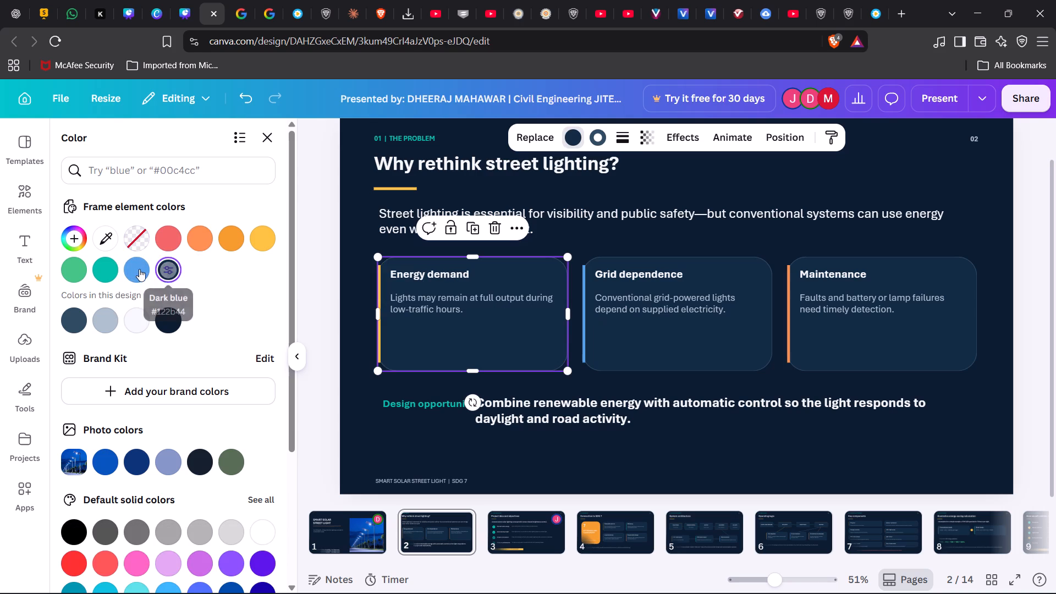
left_click(133, 267)
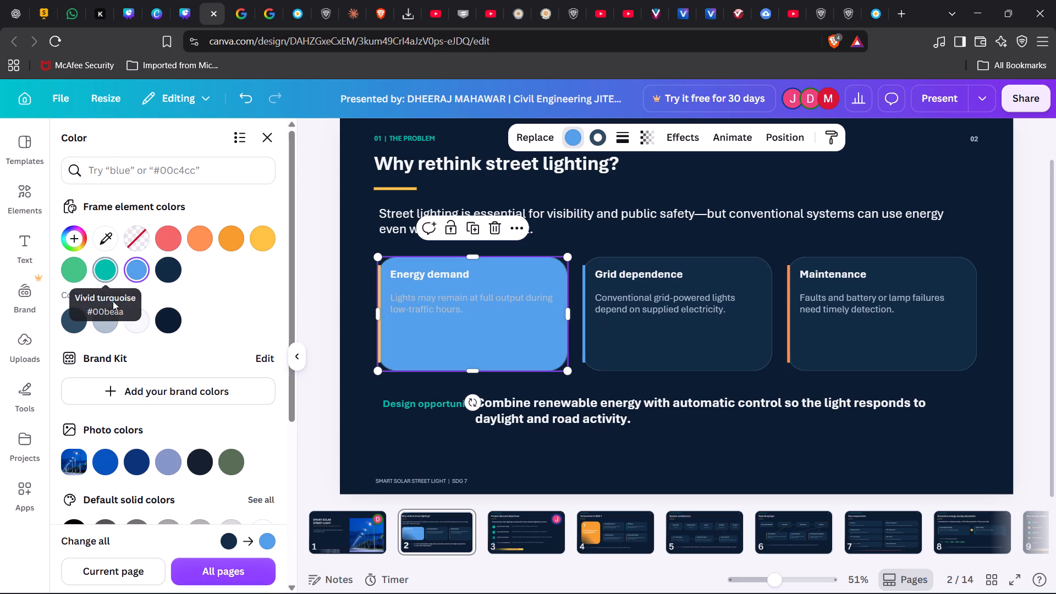
left_click(129, 318)
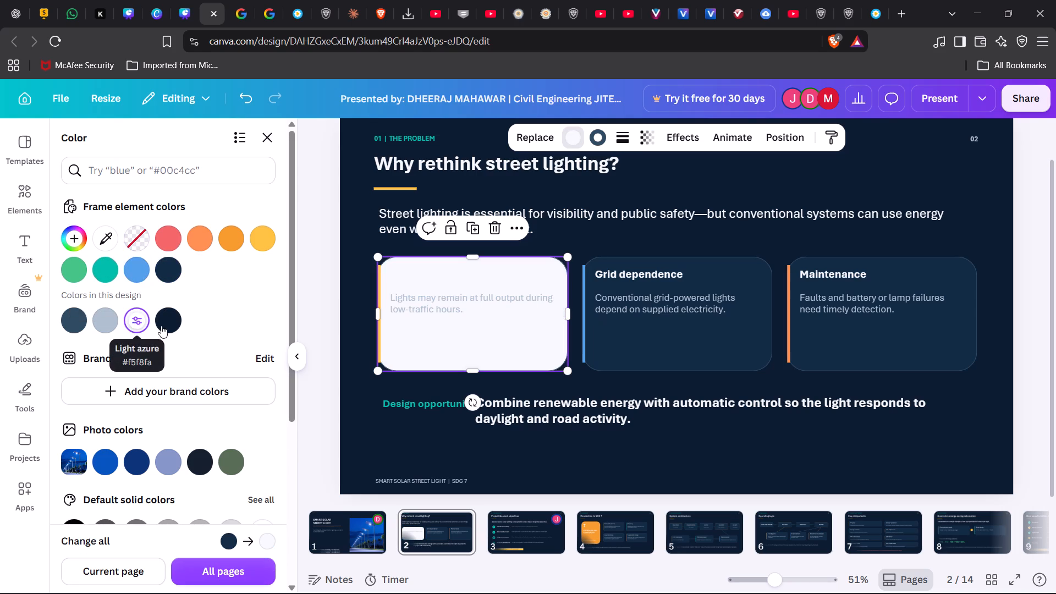
left_click(167, 326)
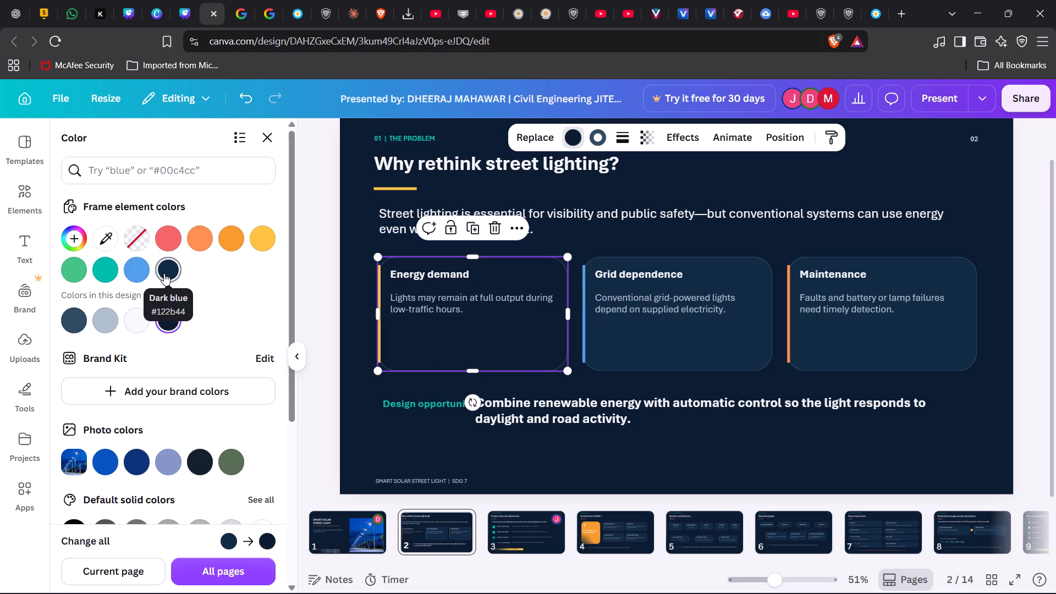
left_click(73, 309)
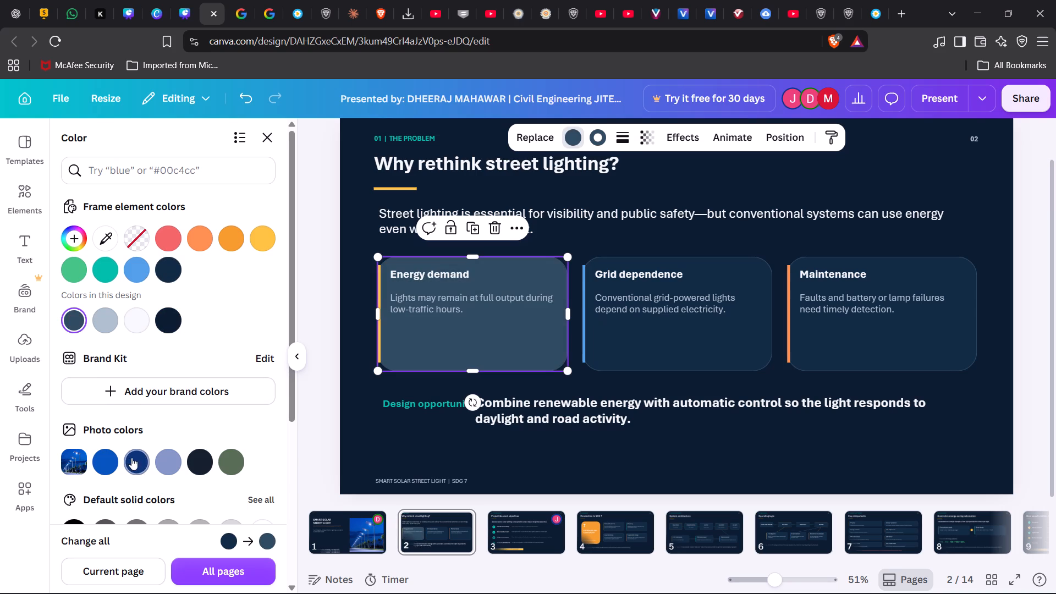
left_click(81, 464)
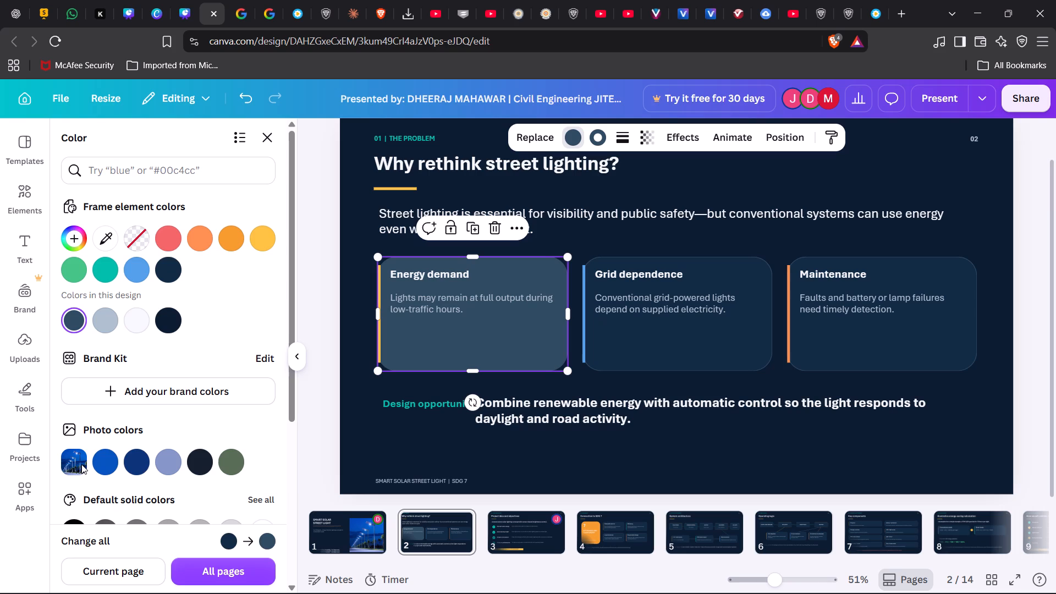
left_click(75, 464)
left_click(101, 464)
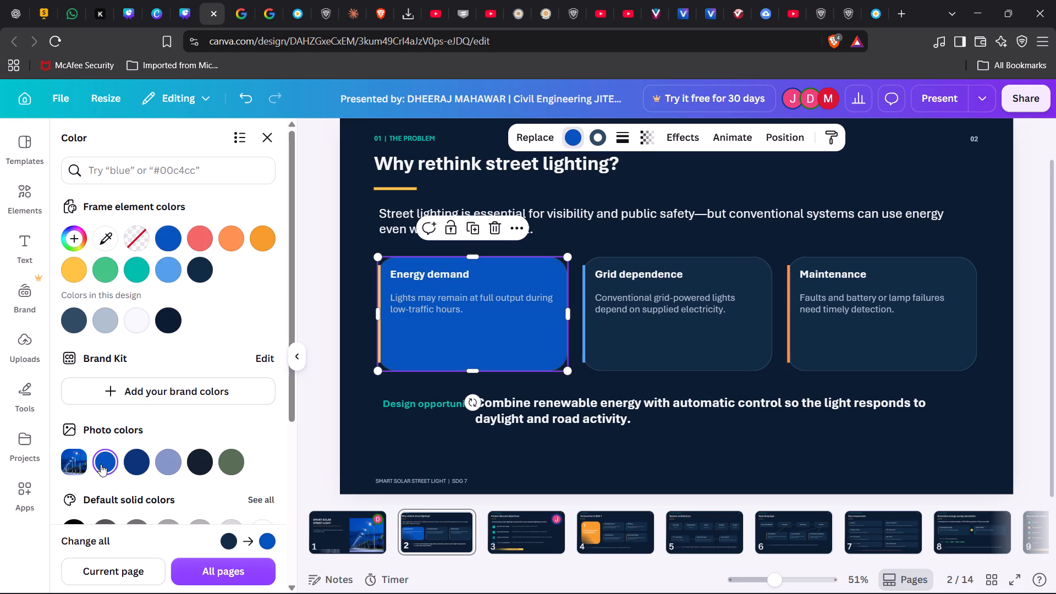
left_click(137, 464)
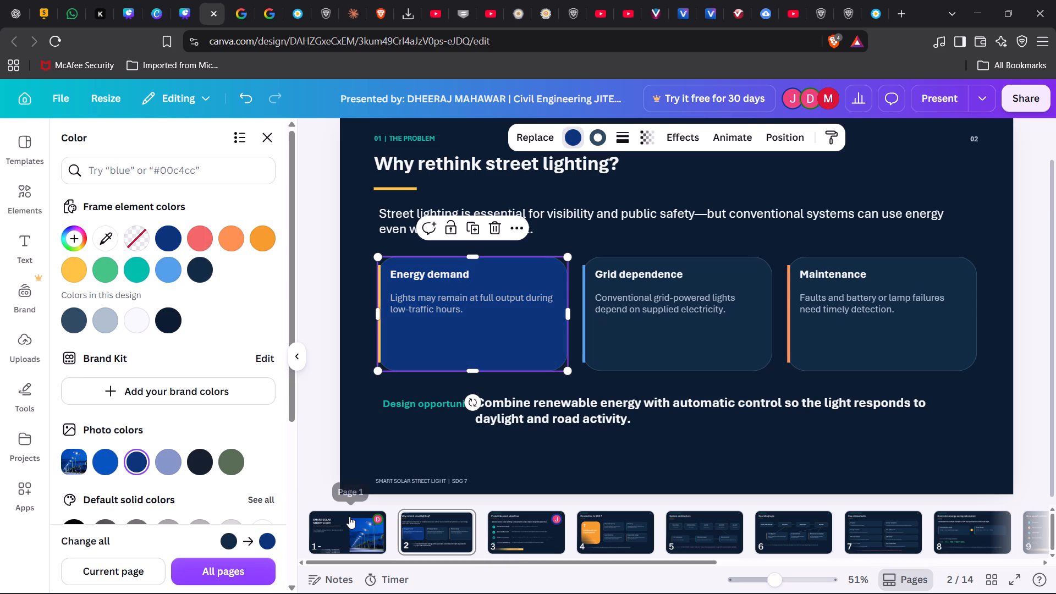
Go to slide 3, Project idea and objectives.
left_click(513, 542)
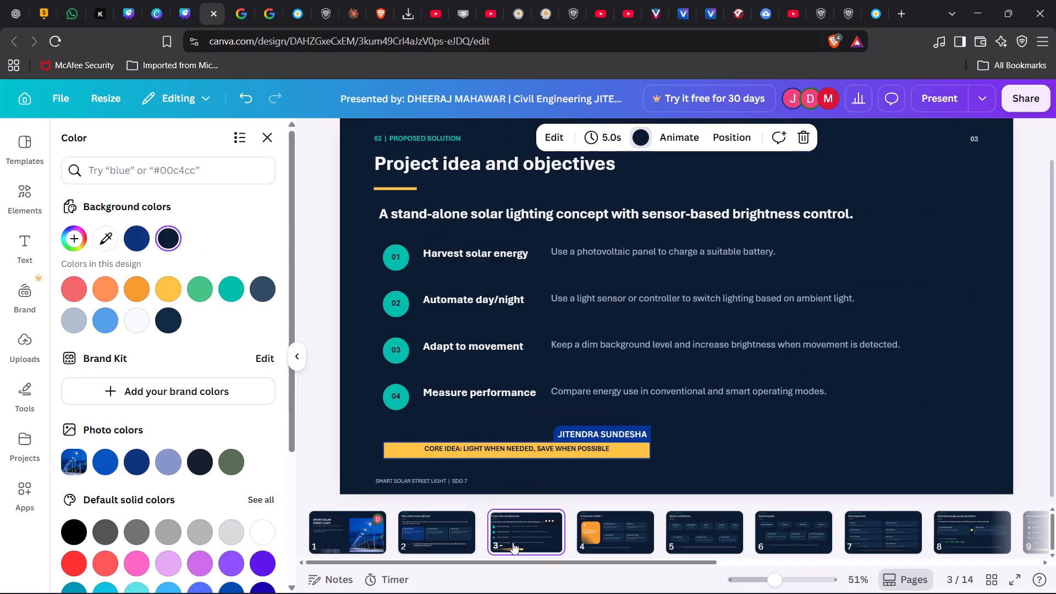
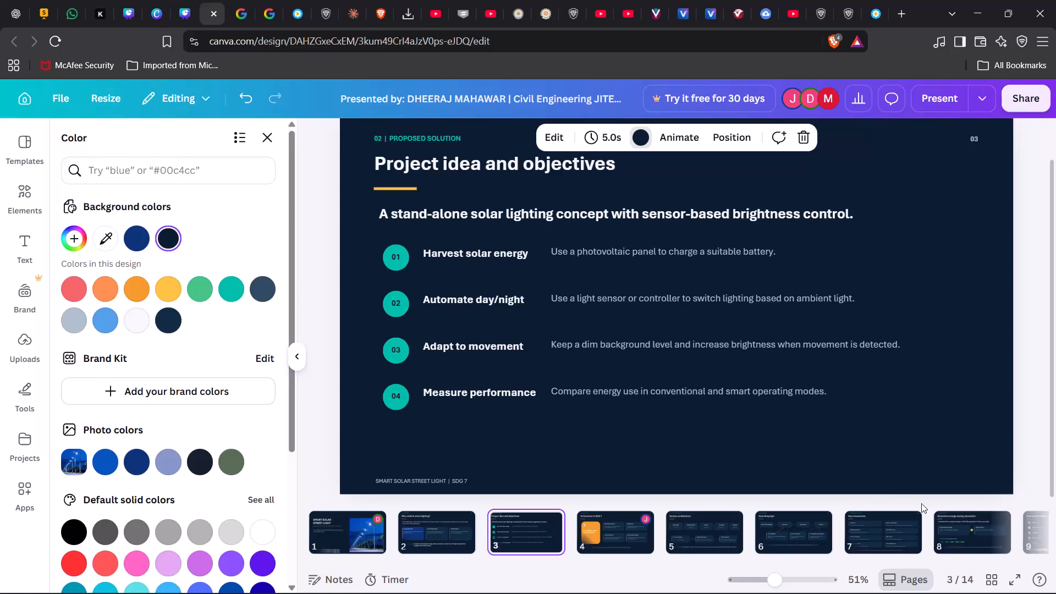
Review the closing slides: slide 14, References and presenter notes, and slide 13, Conclusion.
scroll(946, 540, "left", 14)
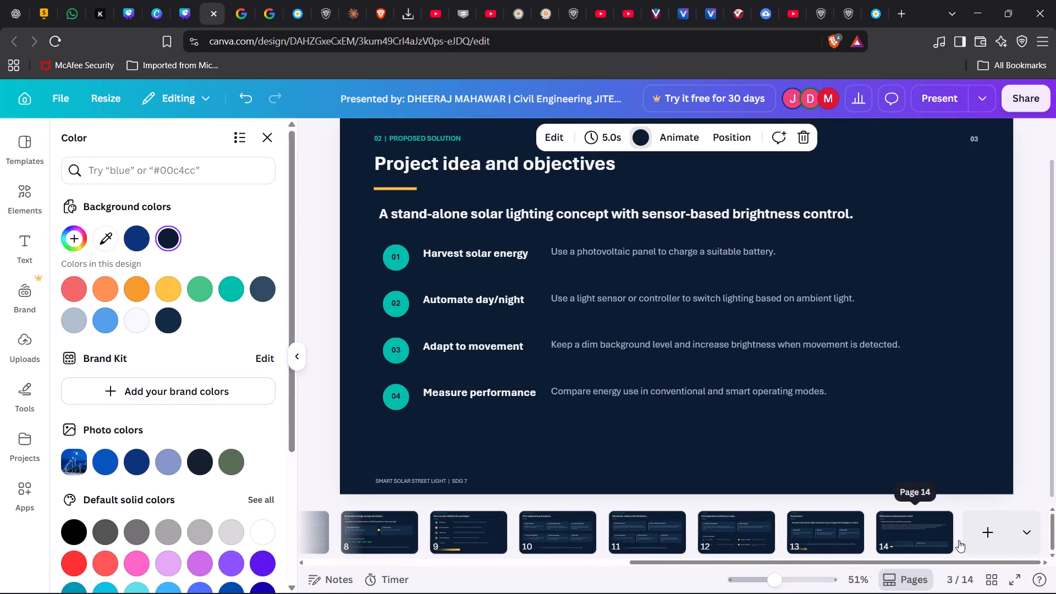
left_click(914, 538)
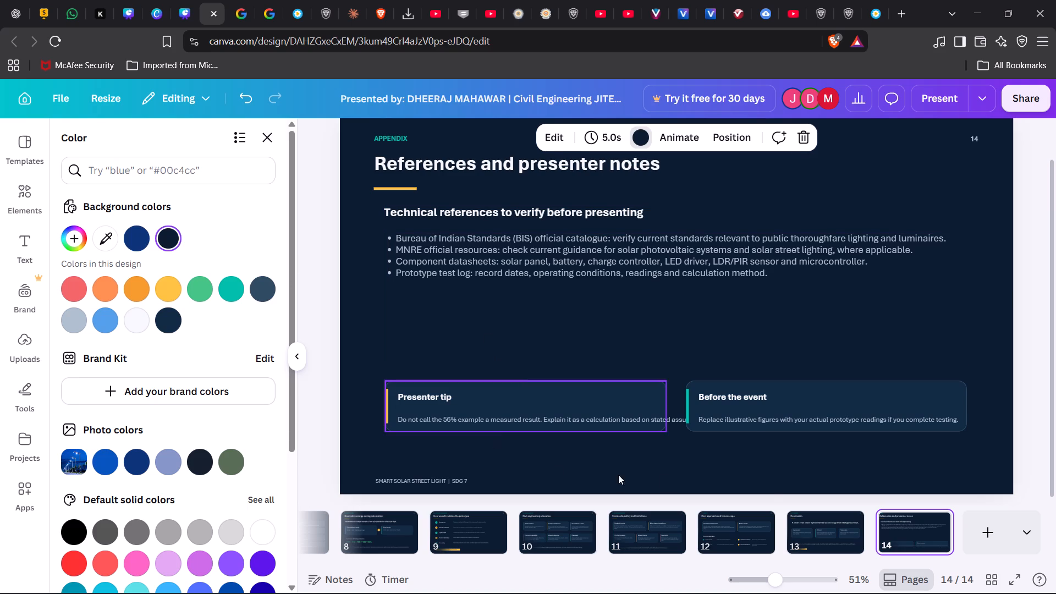
left_click(832, 520)
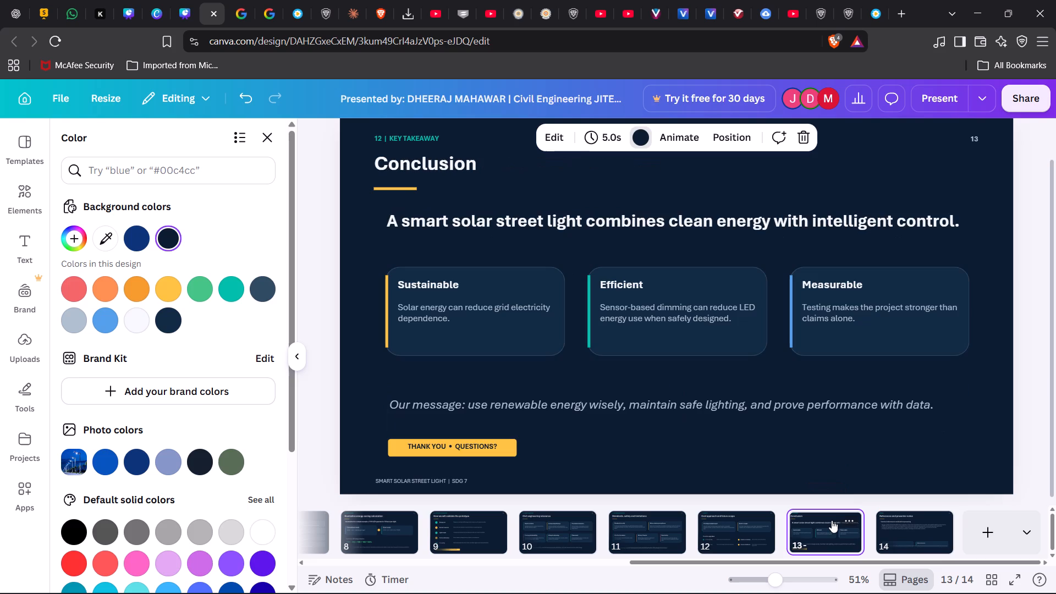
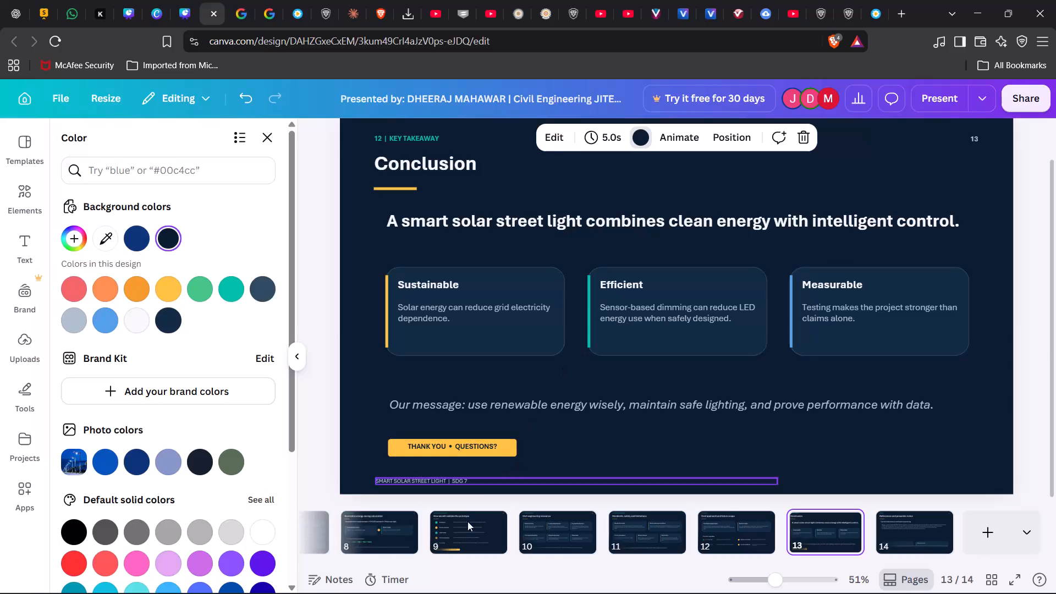
Review slide 9, How we will validate the prototype, and move on to slide 10.
left_click(457, 535)
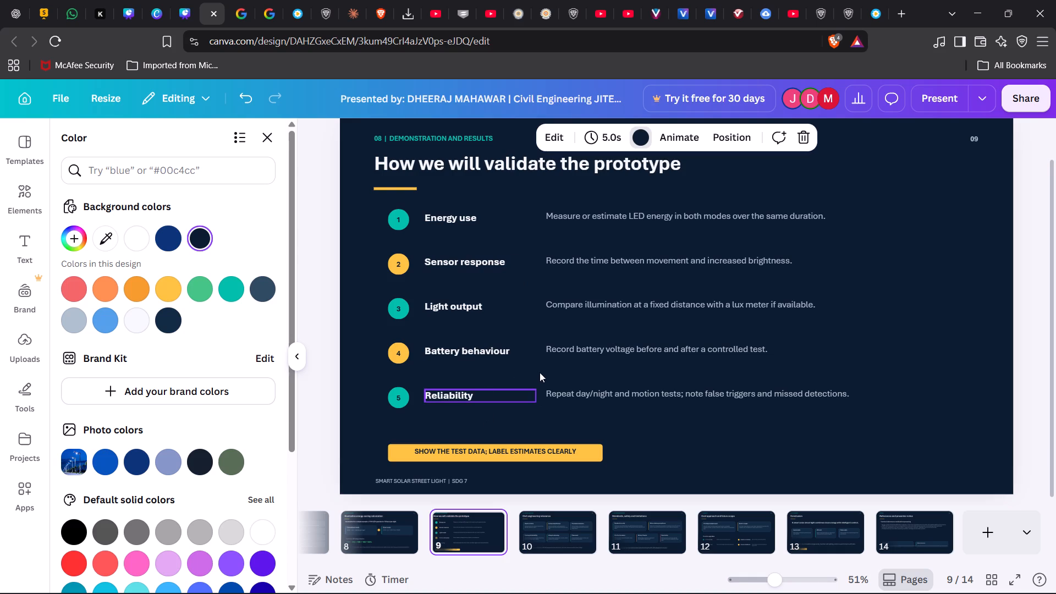
left_click(559, 530)
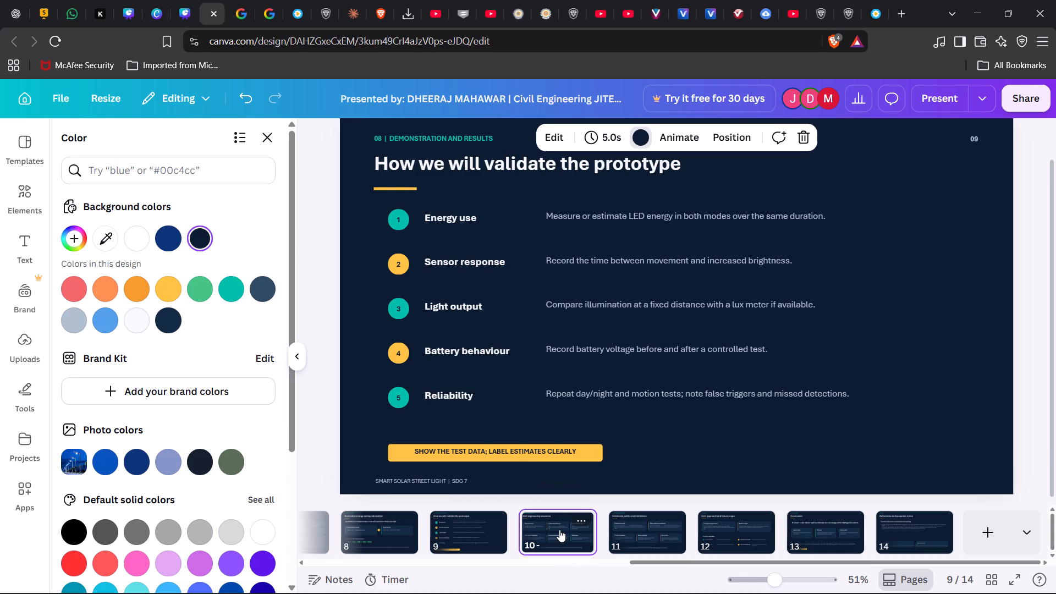
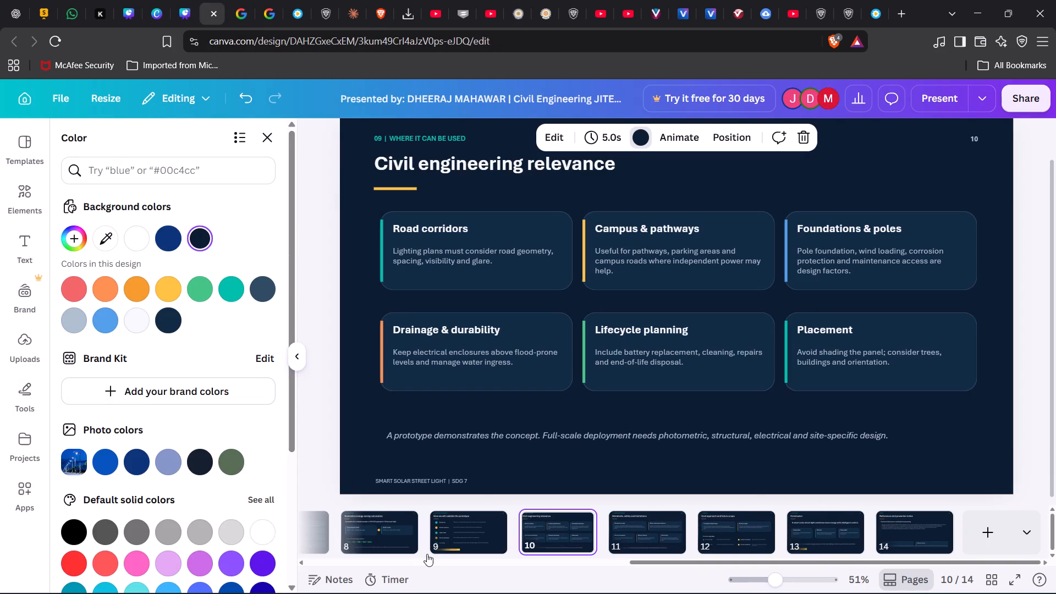
scroll(427, 554, "right", 12)
left_click(352, 533)
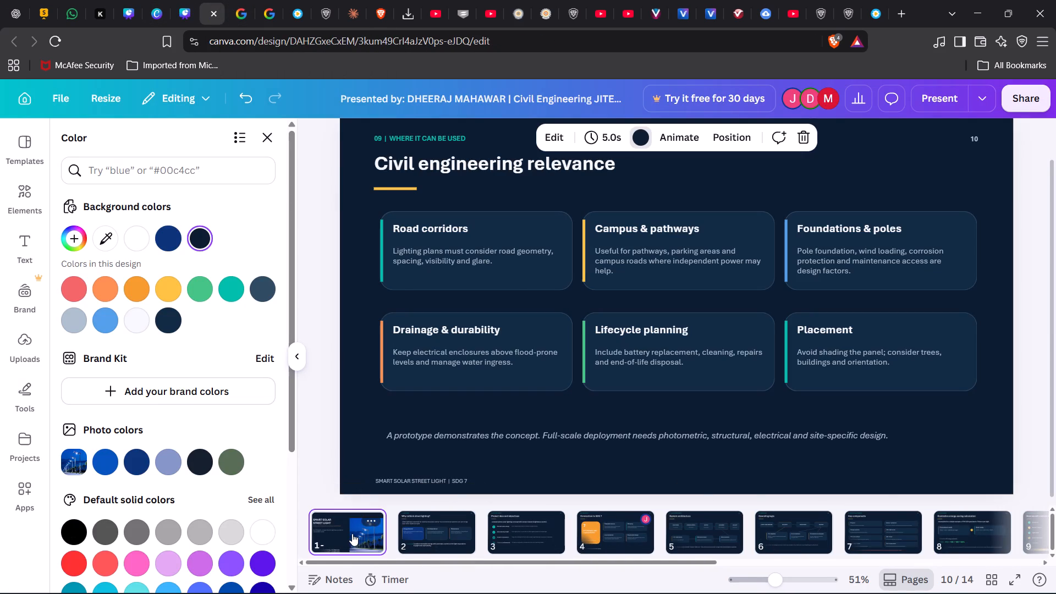
left_click(366, 530)
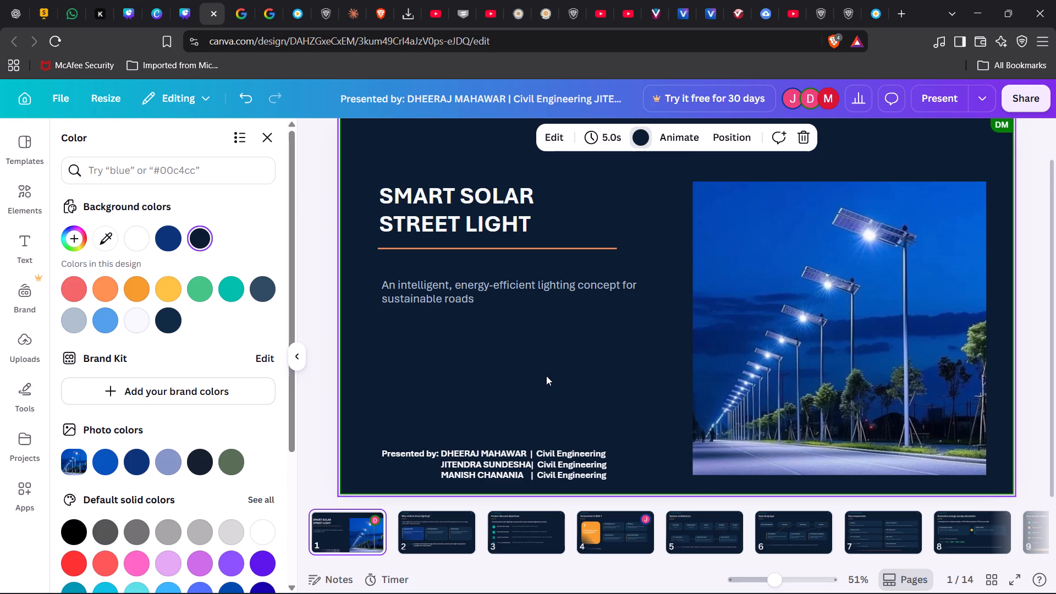
left_click(458, 521)
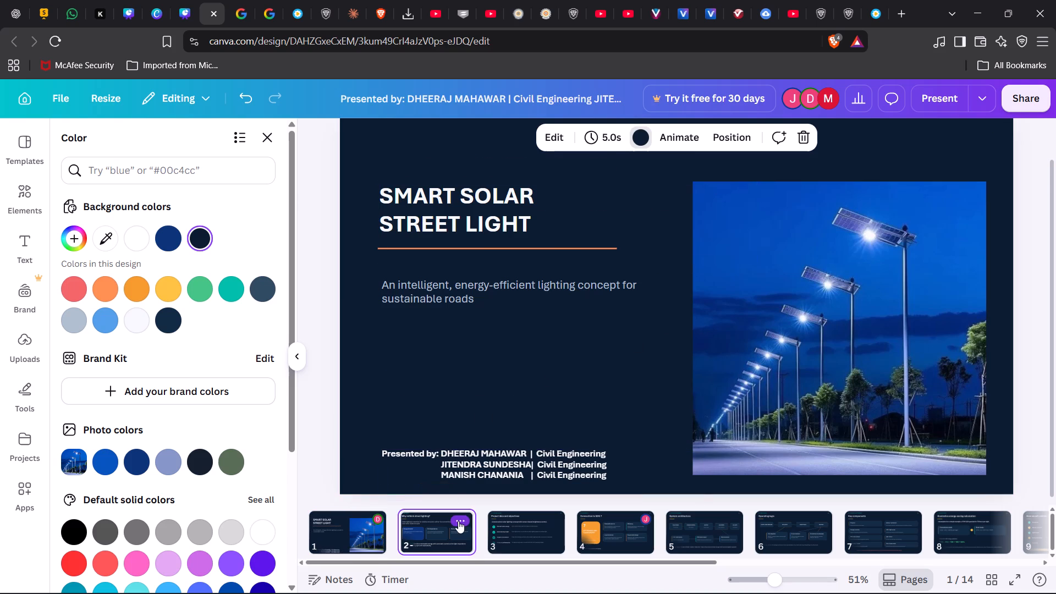
left_click(527, 527)
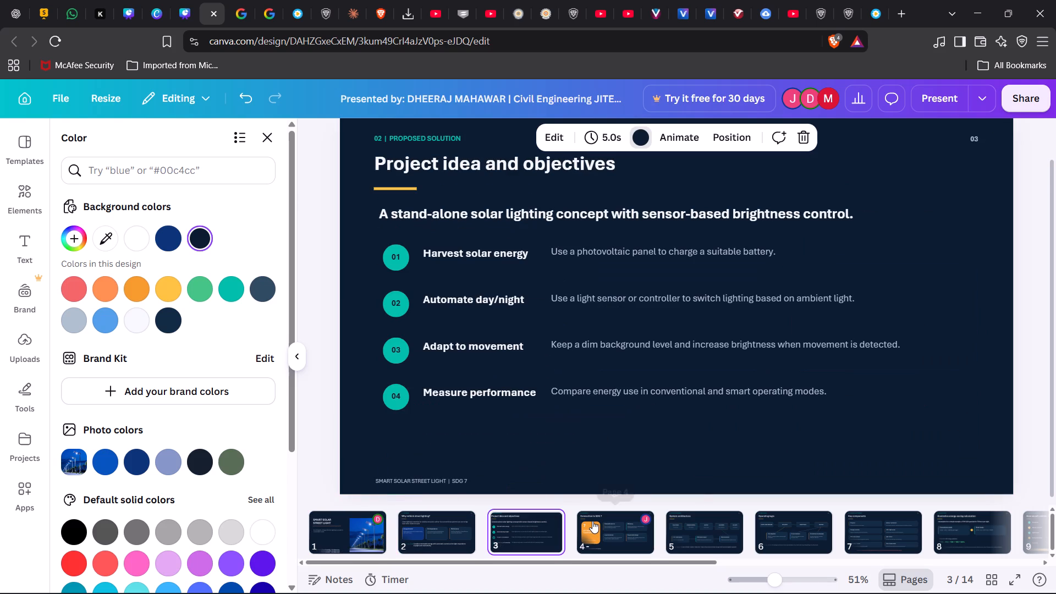
left_click(592, 521)
scroll(692, 532, "left", 1)
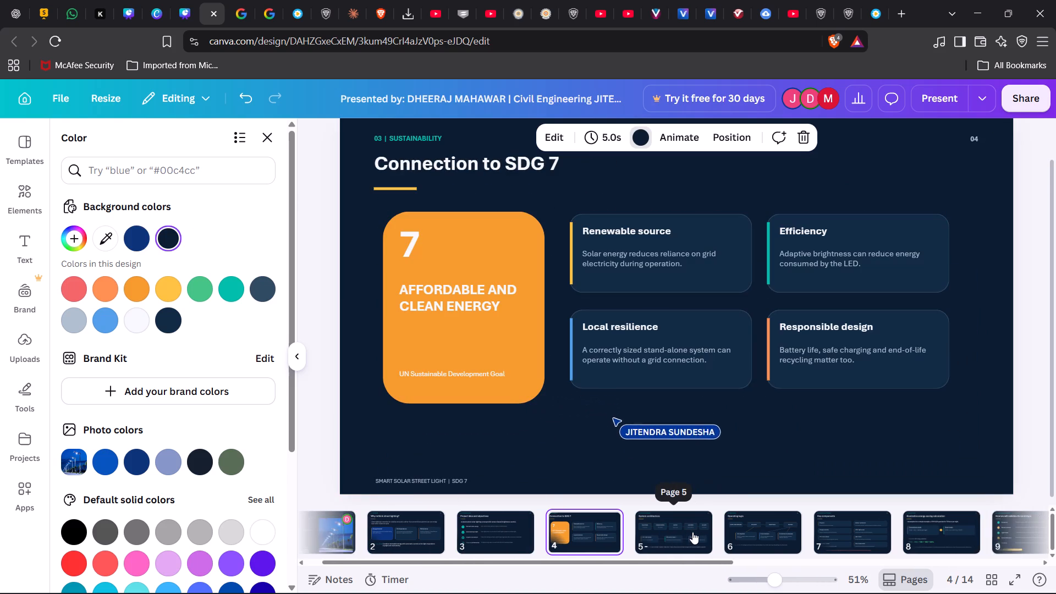
scroll(692, 532, "left", 3)
left_click(728, 530)
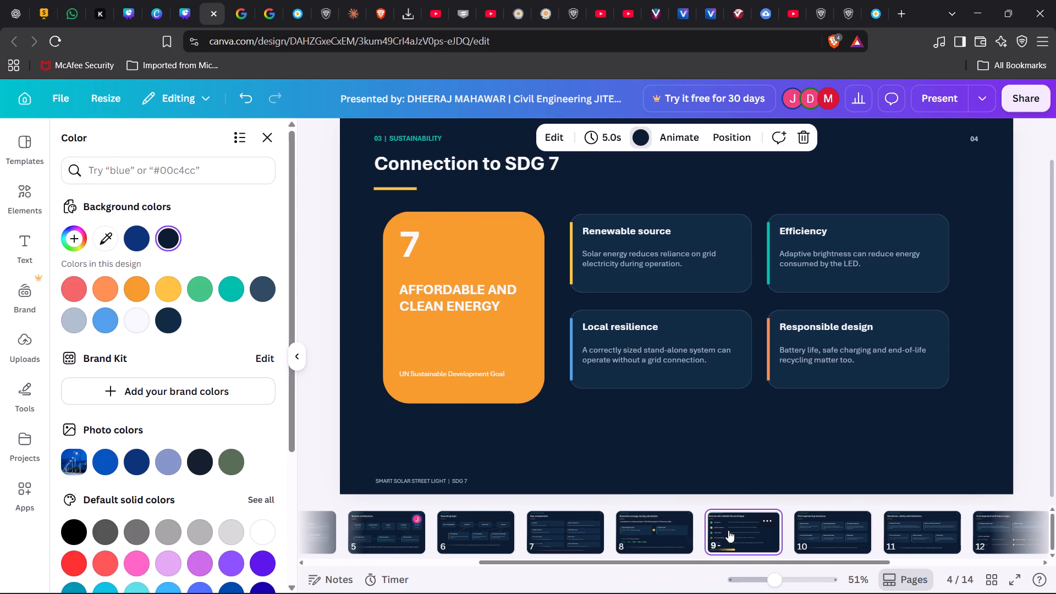
left_click(812, 532)
scroll(566, 520, "right", 7)
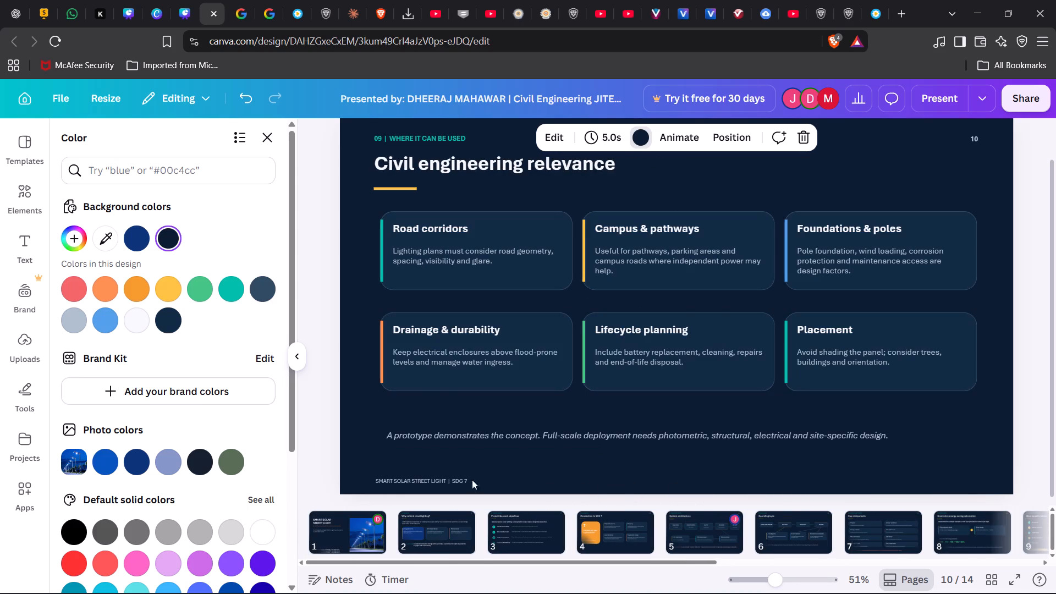
Recolour the Energy demand card on slide 2 to dark blue #122b44, matching the other two cards.
left_click(430, 519)
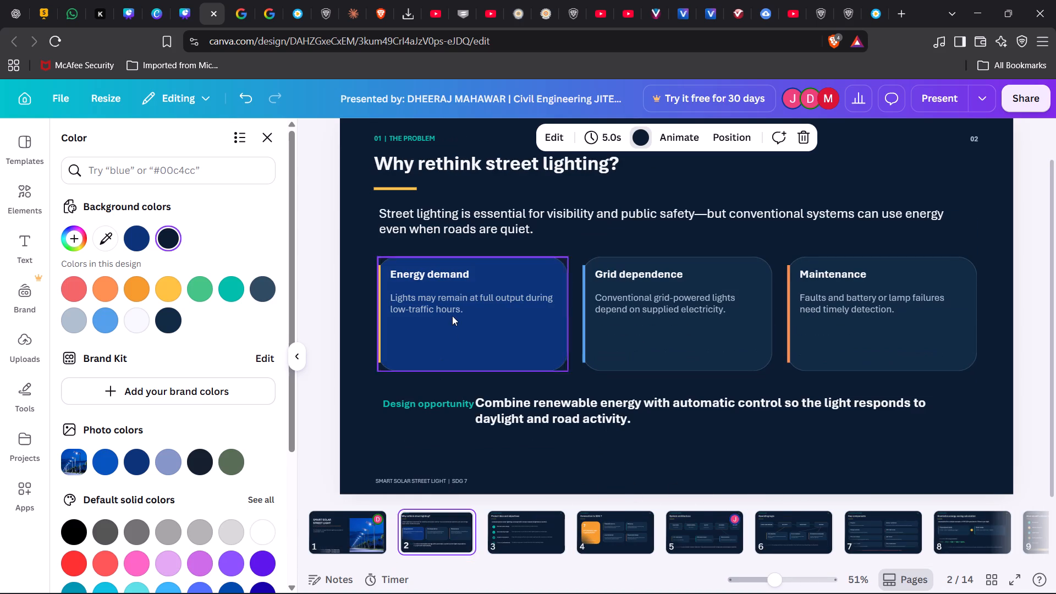
left_click(514, 266)
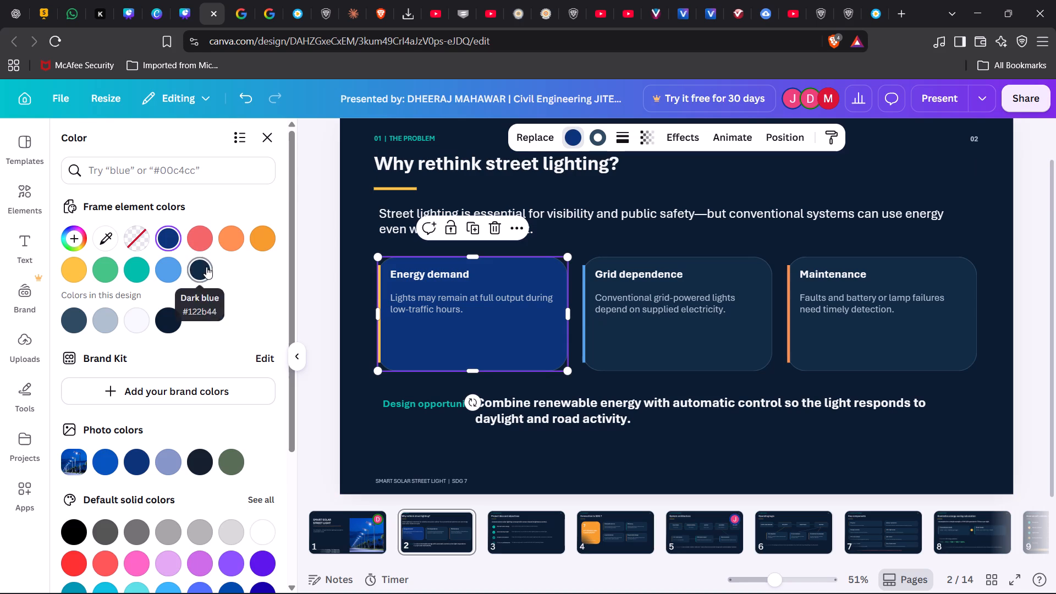
left_click(206, 267)
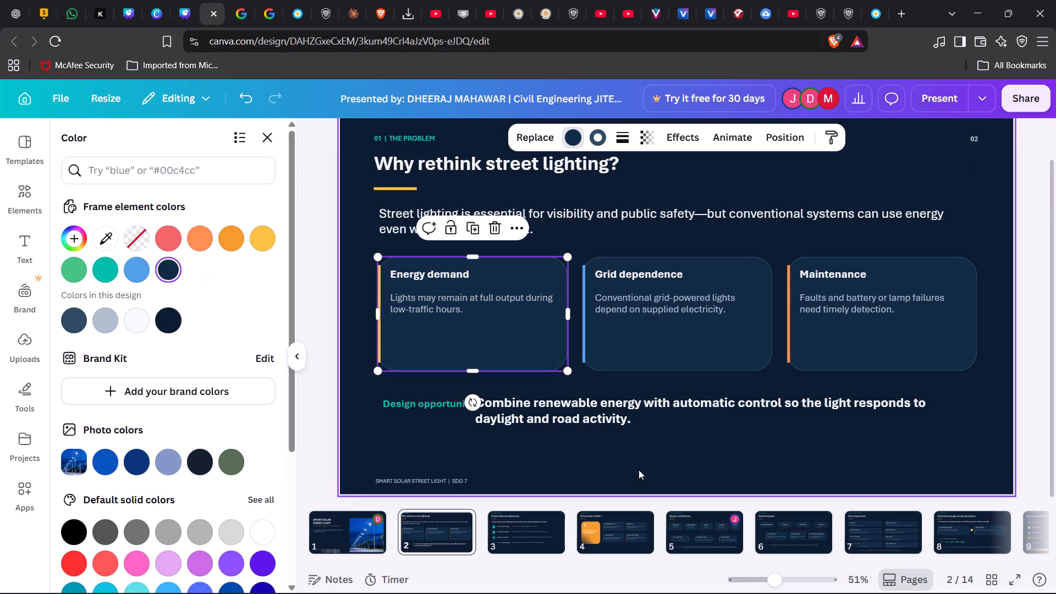
left_click(639, 470)
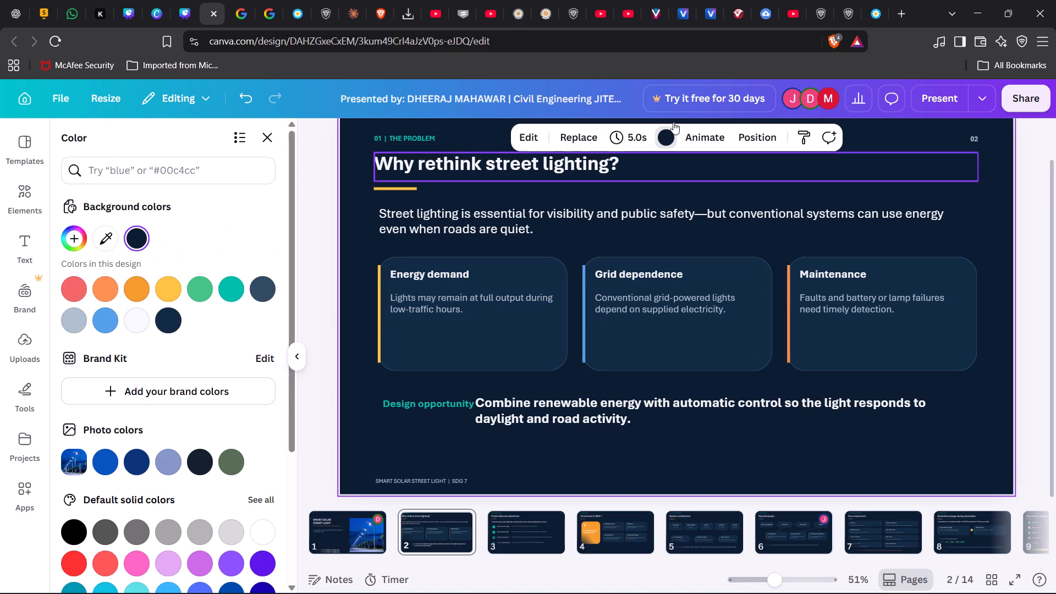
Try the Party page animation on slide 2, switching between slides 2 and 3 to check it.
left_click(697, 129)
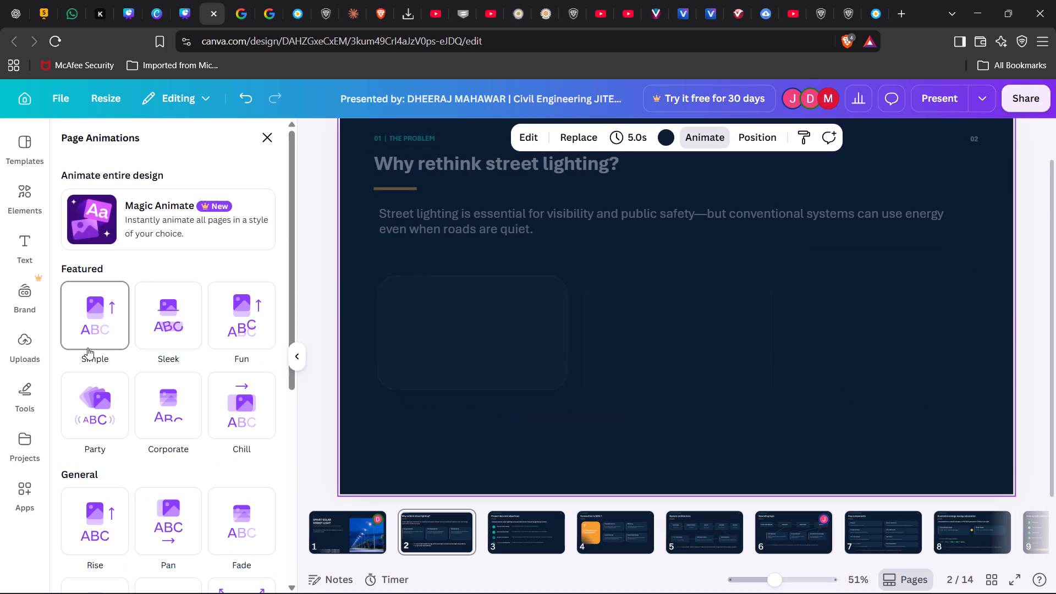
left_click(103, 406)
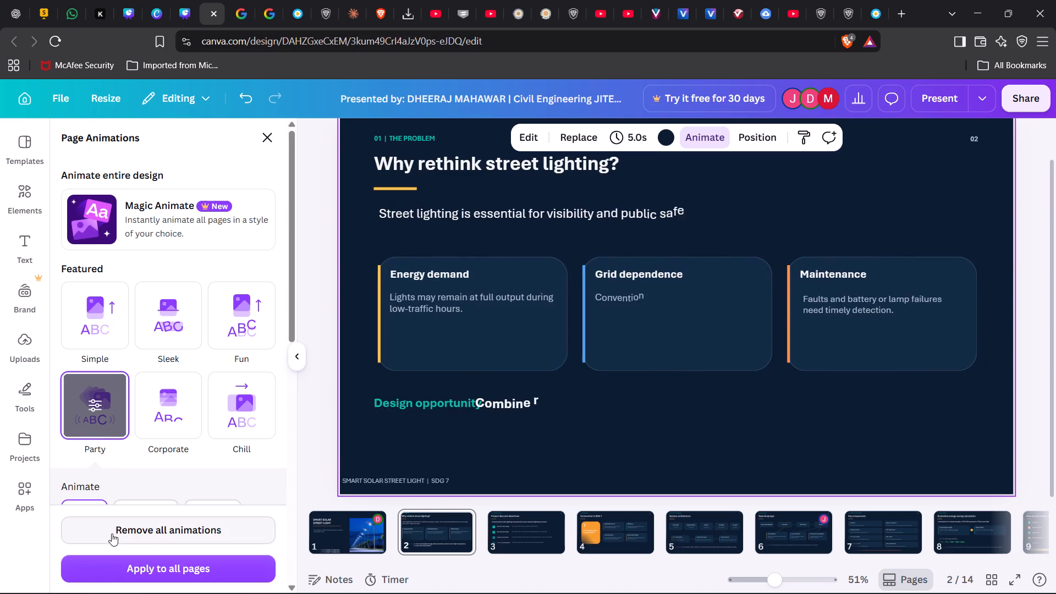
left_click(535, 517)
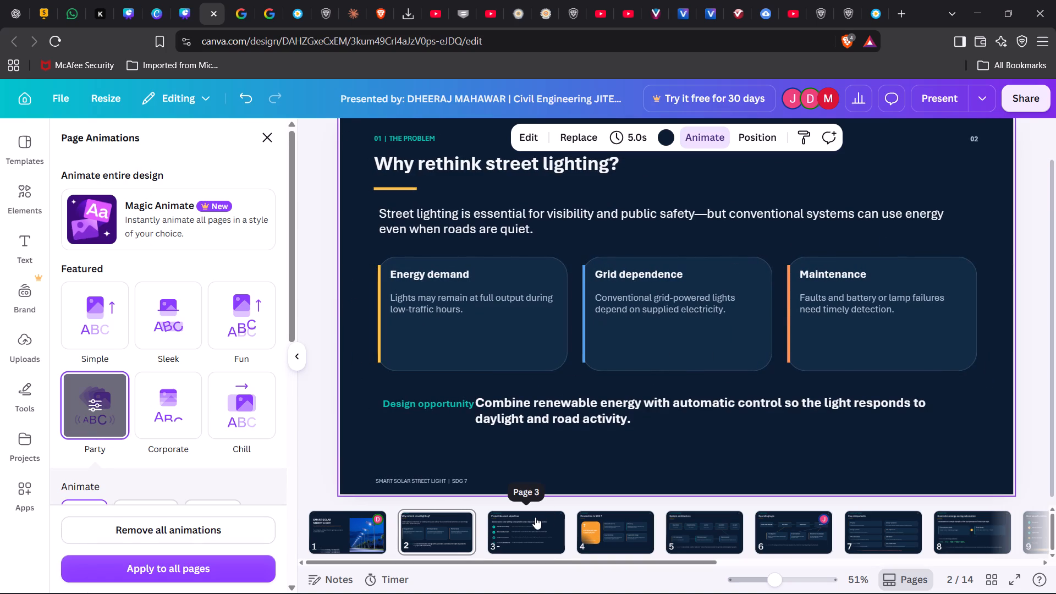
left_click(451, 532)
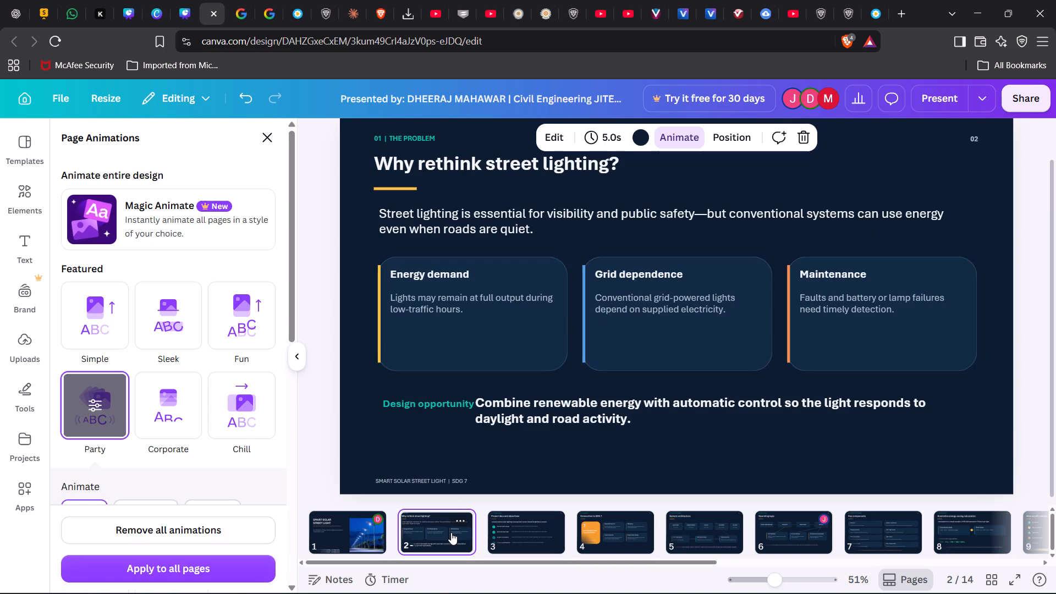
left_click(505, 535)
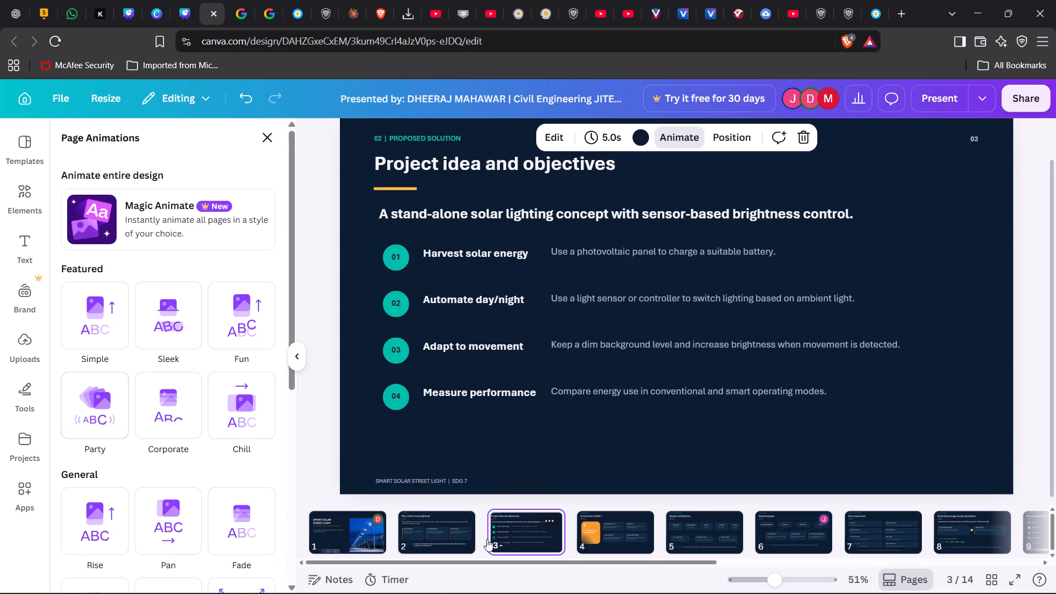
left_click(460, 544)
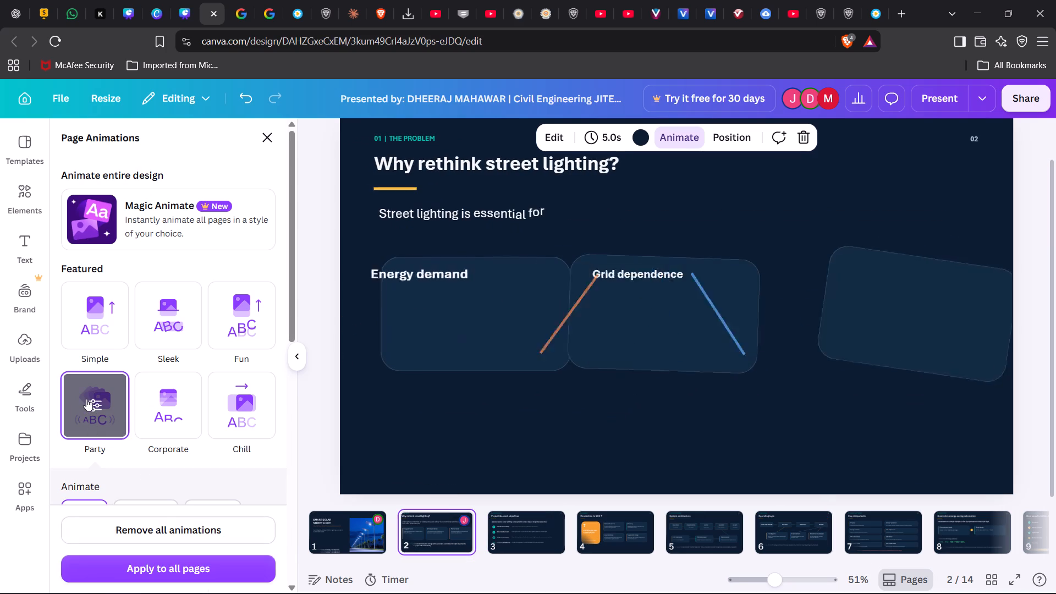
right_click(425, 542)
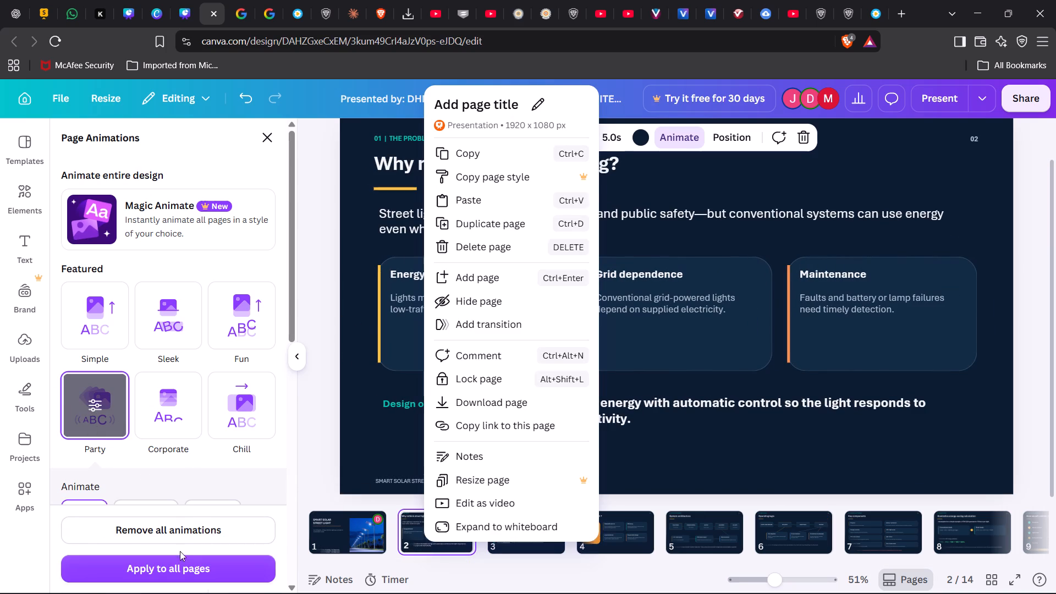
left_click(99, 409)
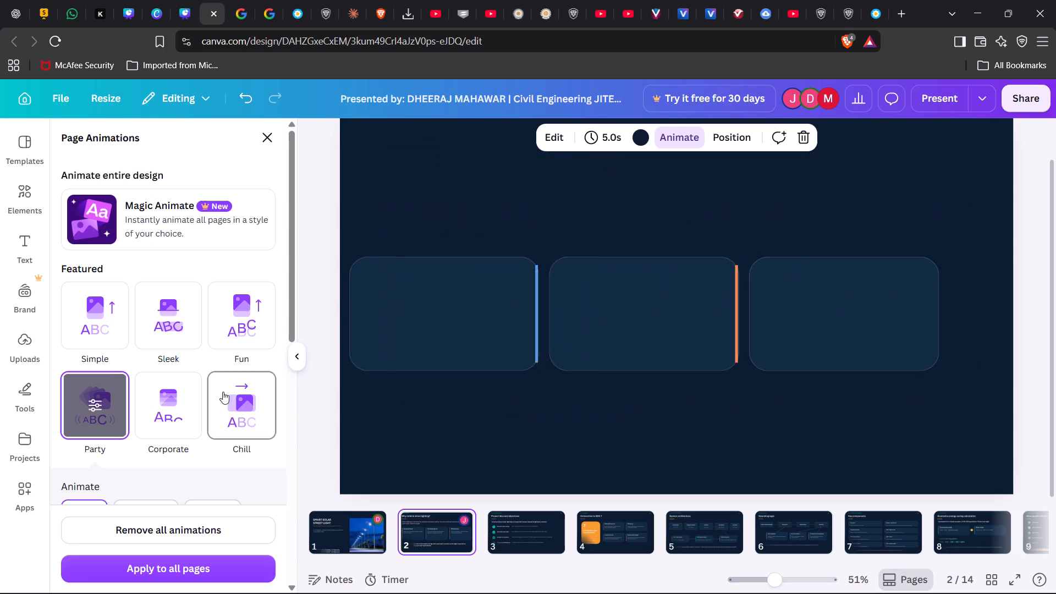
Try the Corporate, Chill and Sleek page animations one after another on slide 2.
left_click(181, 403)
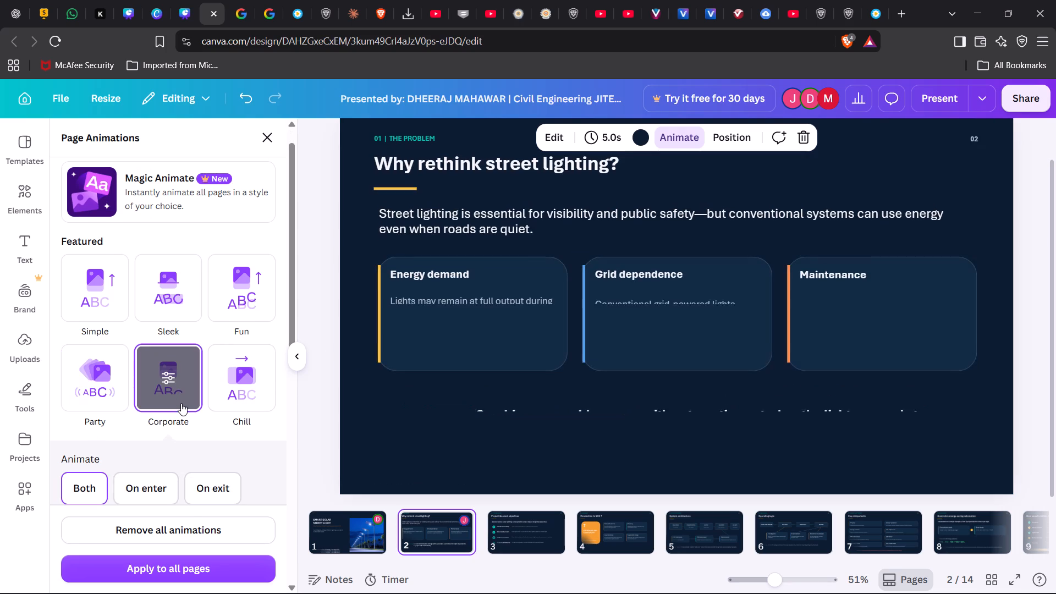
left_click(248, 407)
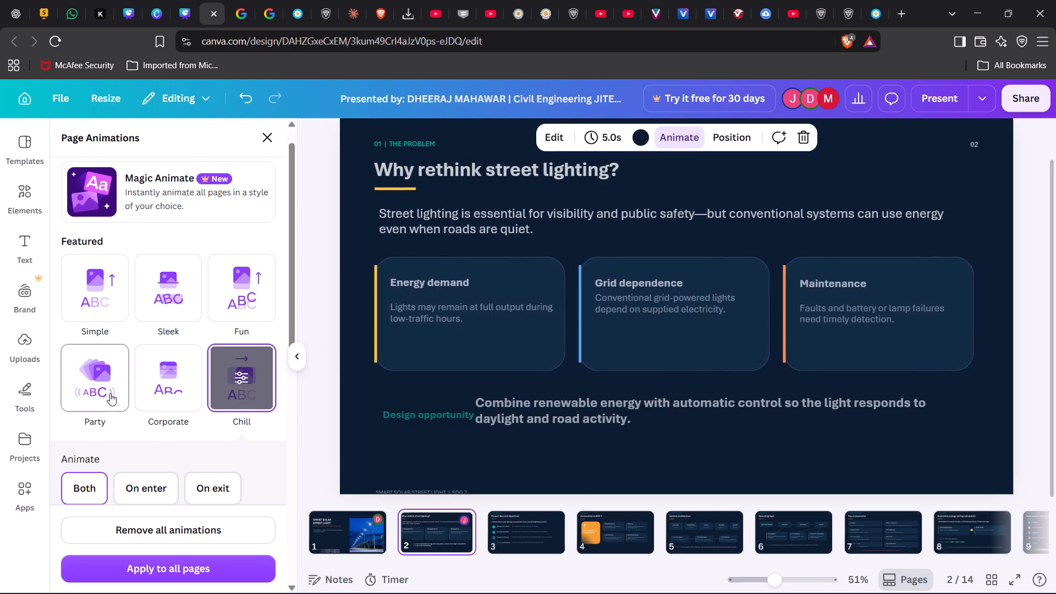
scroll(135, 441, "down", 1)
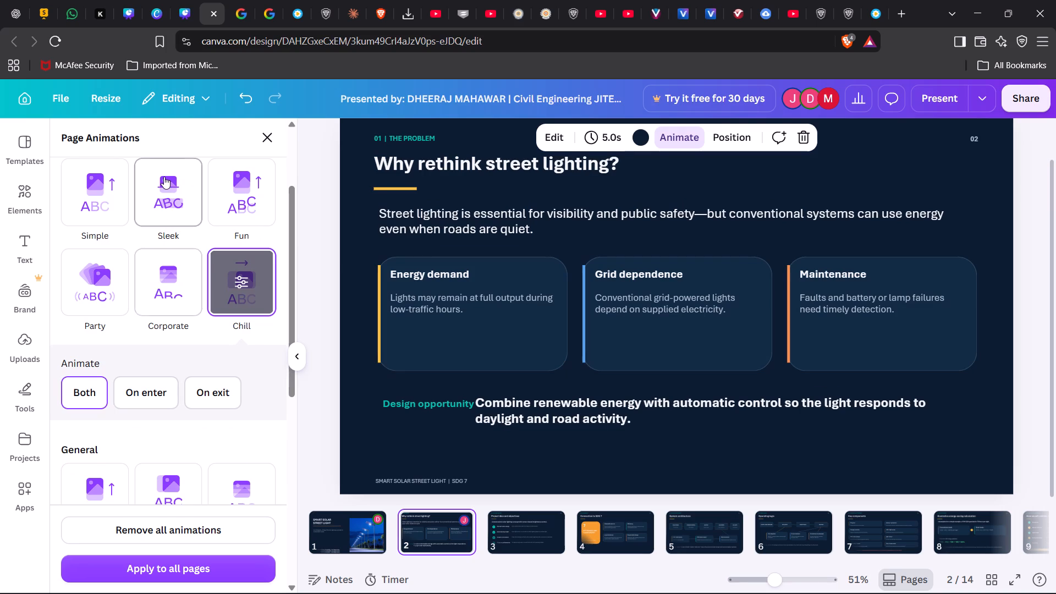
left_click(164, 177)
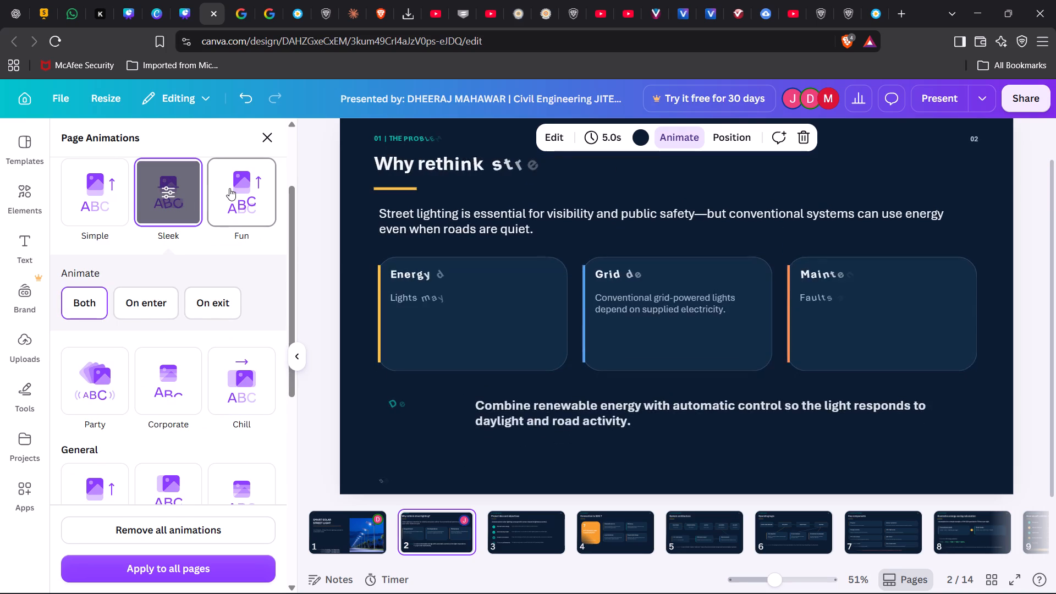
Apply the Fun page animation to slide 2, Why rethink street lighting?
left_click(229, 188)
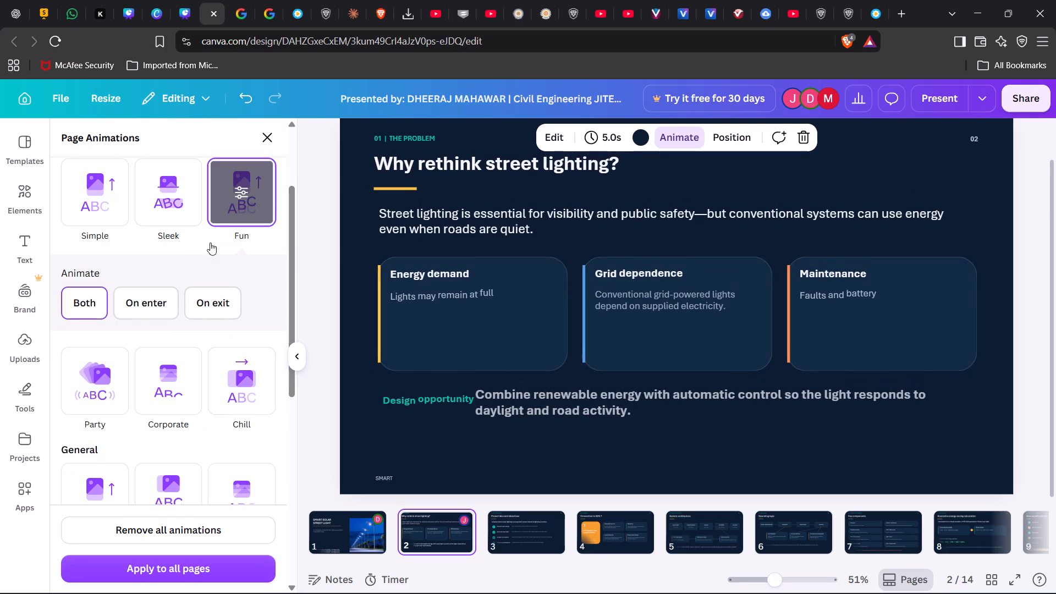
scroll(205, 293, "down", 1)
scroll(170, 305, "up", 1)
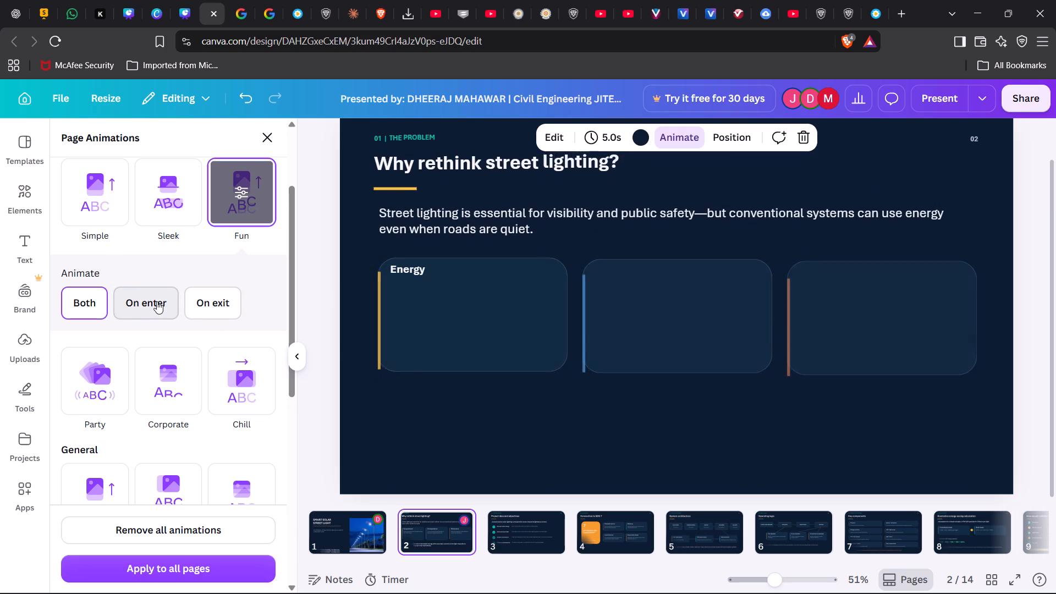
Check the animation on slide 2 by switching from slide 3, go to the title slide and close the page animations.
left_click(505, 536)
left_click(429, 538)
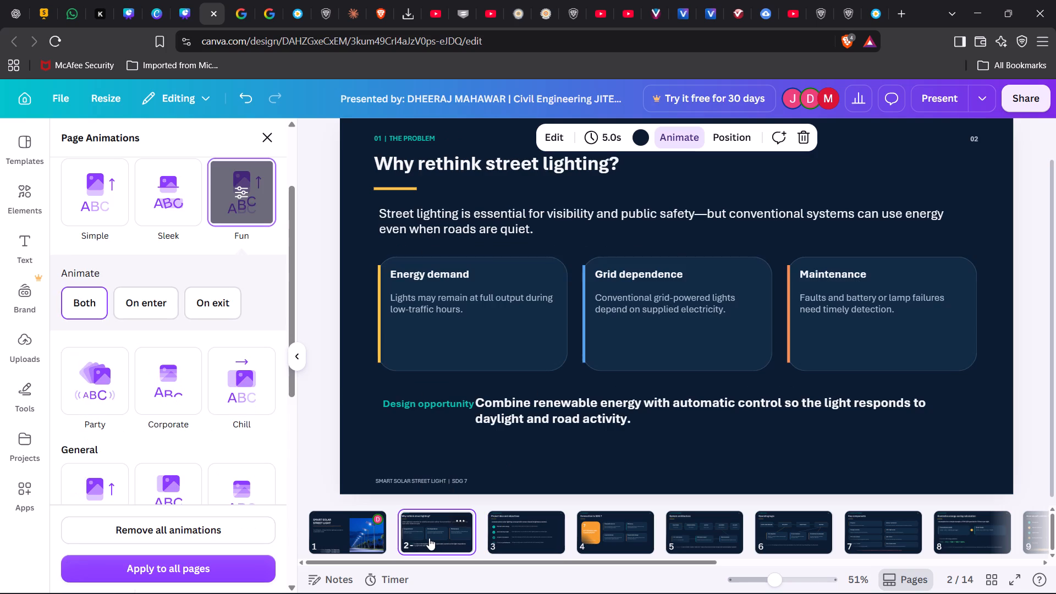
left_click(362, 531)
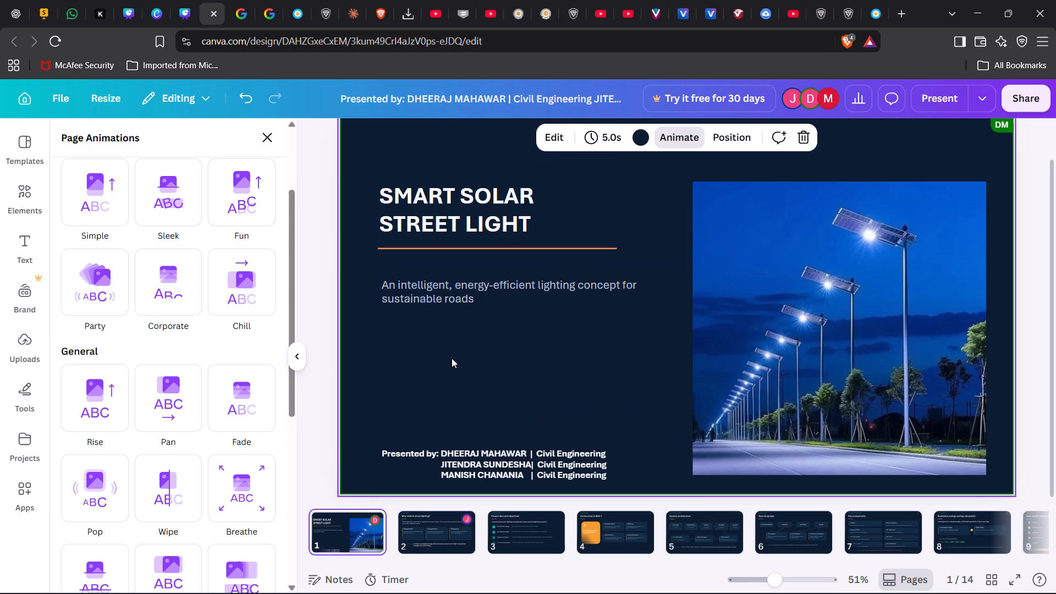
left_click(269, 134)
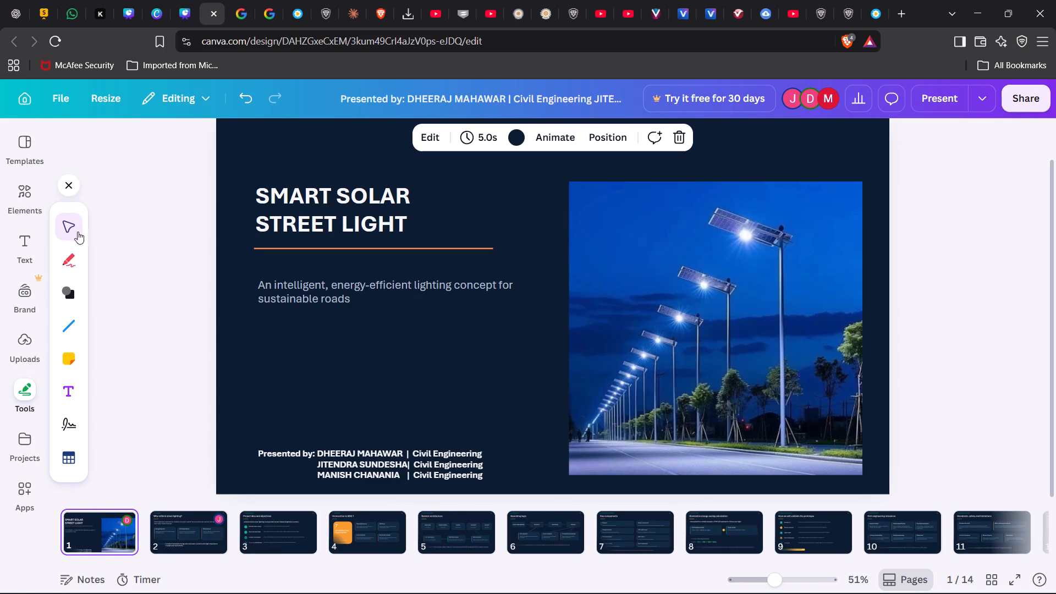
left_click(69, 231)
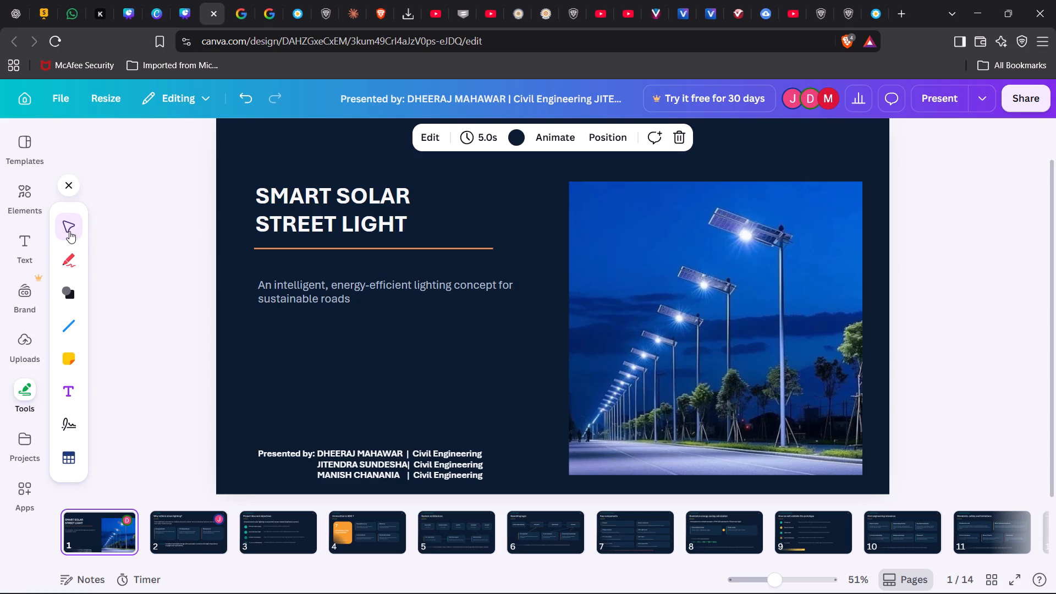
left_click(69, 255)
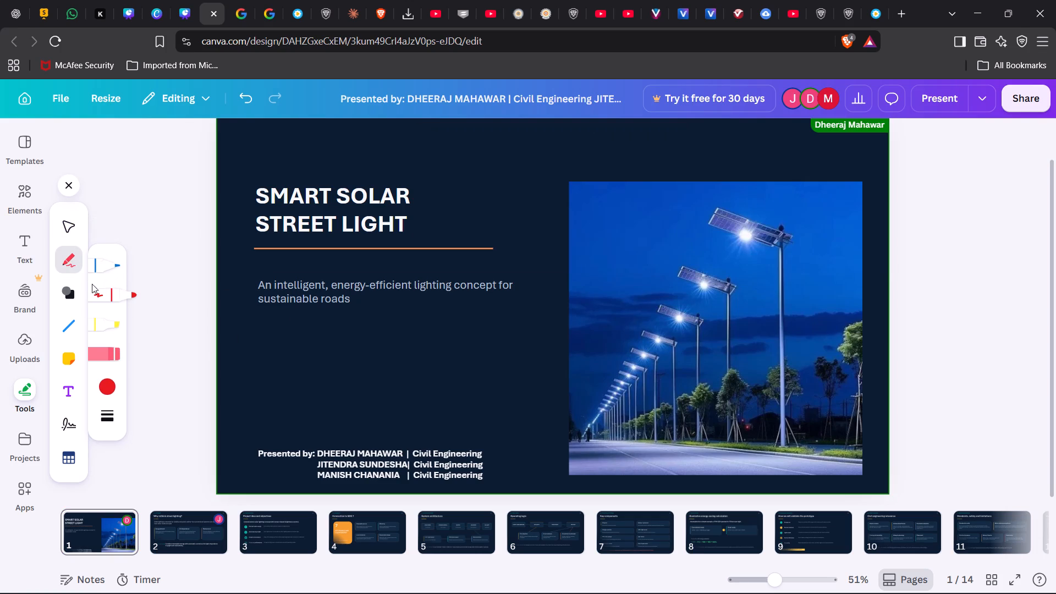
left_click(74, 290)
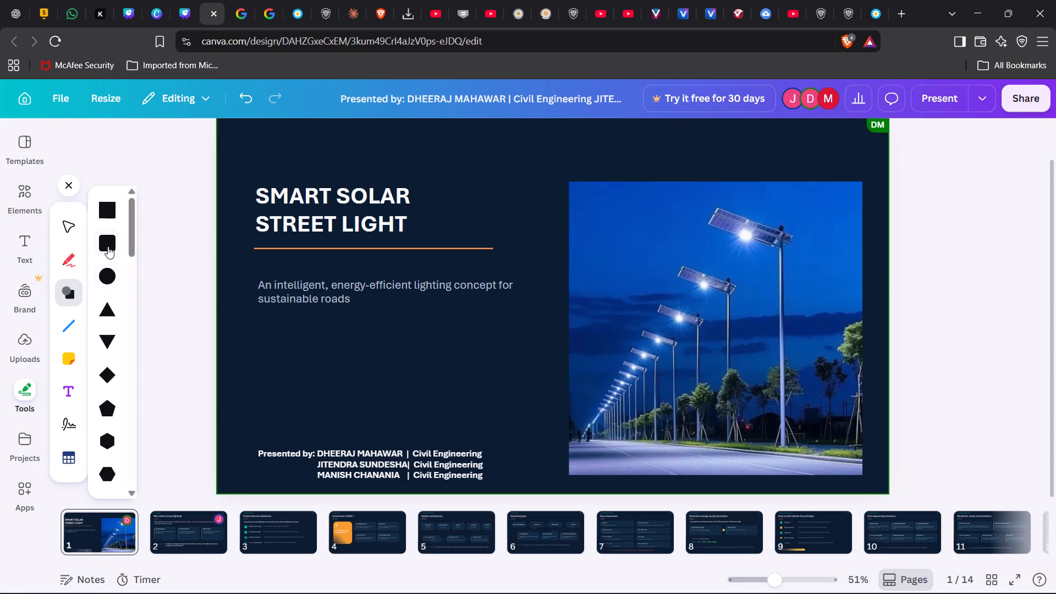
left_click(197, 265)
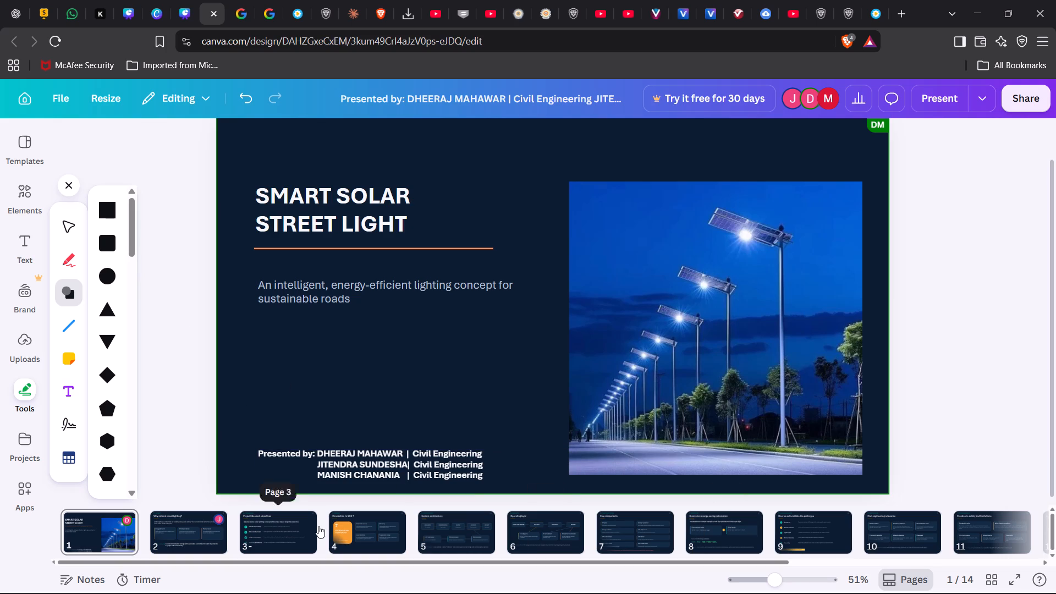
View slide 6, Operating logic, and slide 7, Key components.
left_click(555, 536)
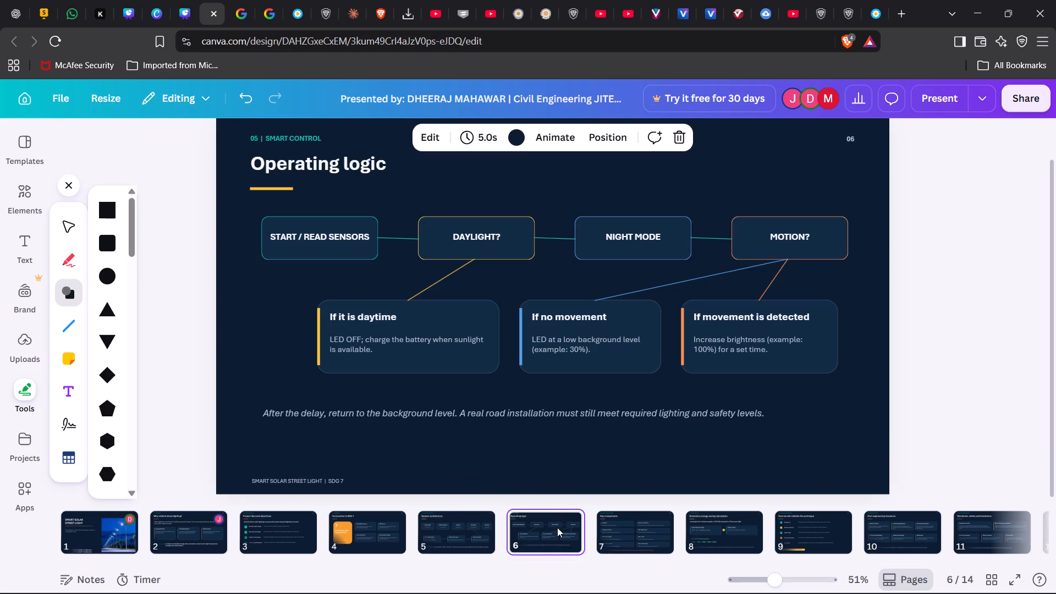